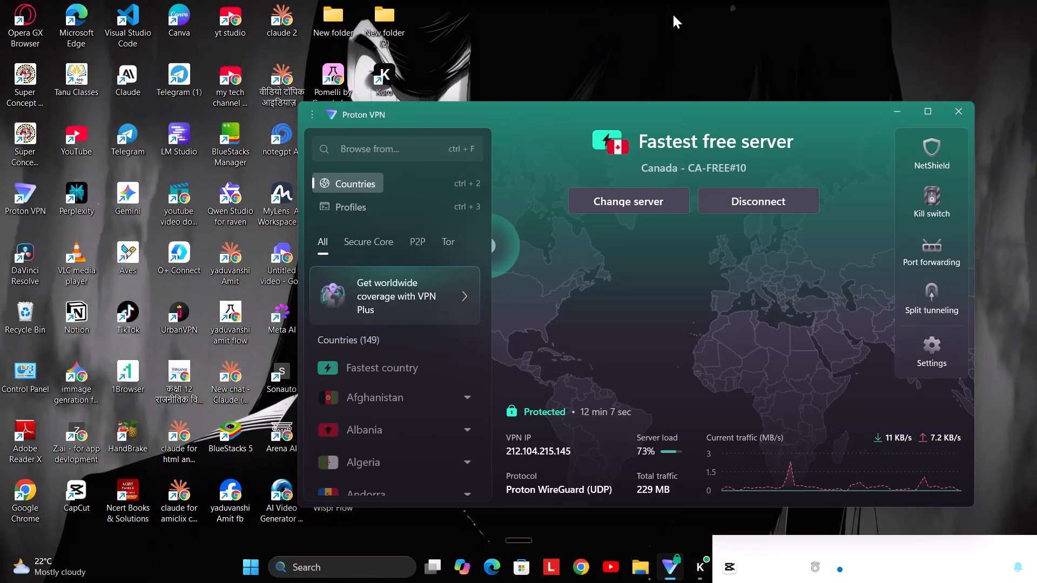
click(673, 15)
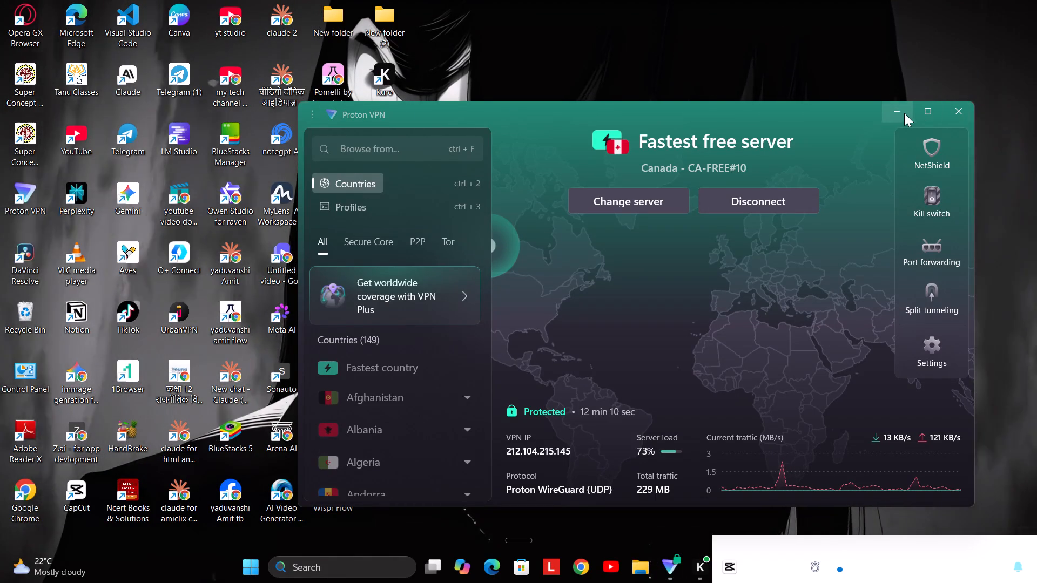
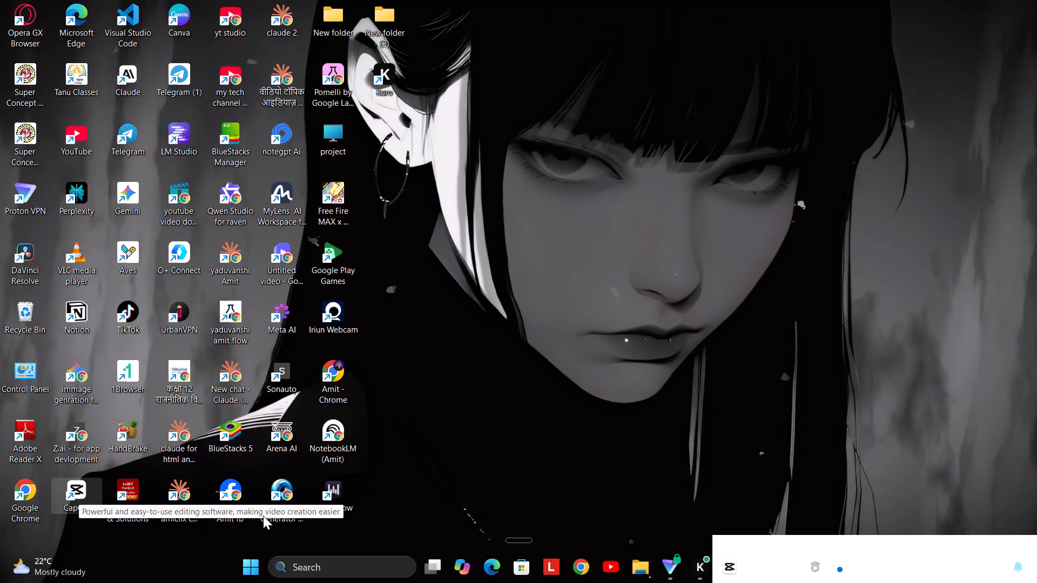
Switch from the desktop to the CapCut editor with the 0831 (1) project.
key(Right)
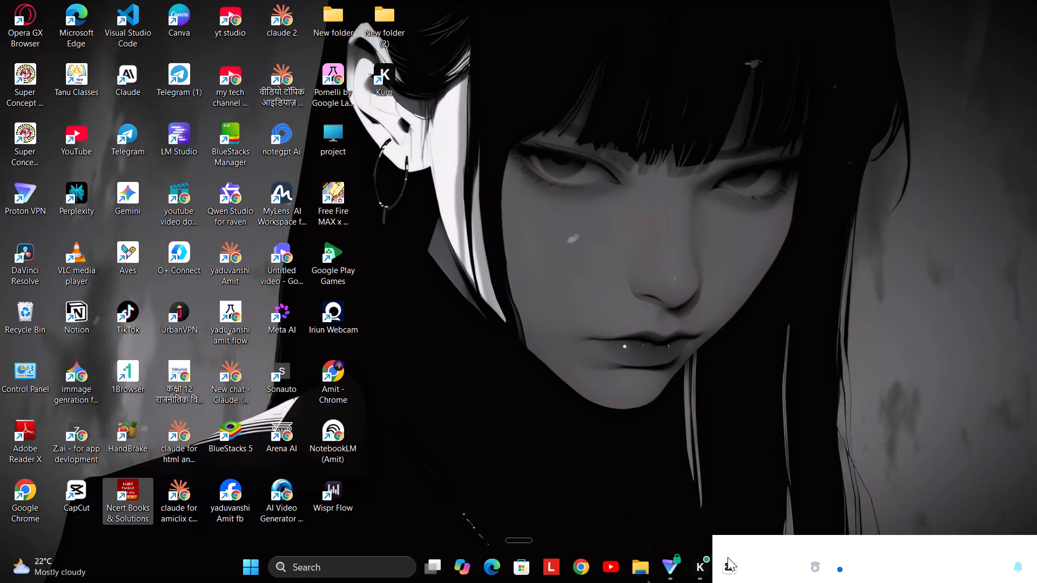
click(727, 565)
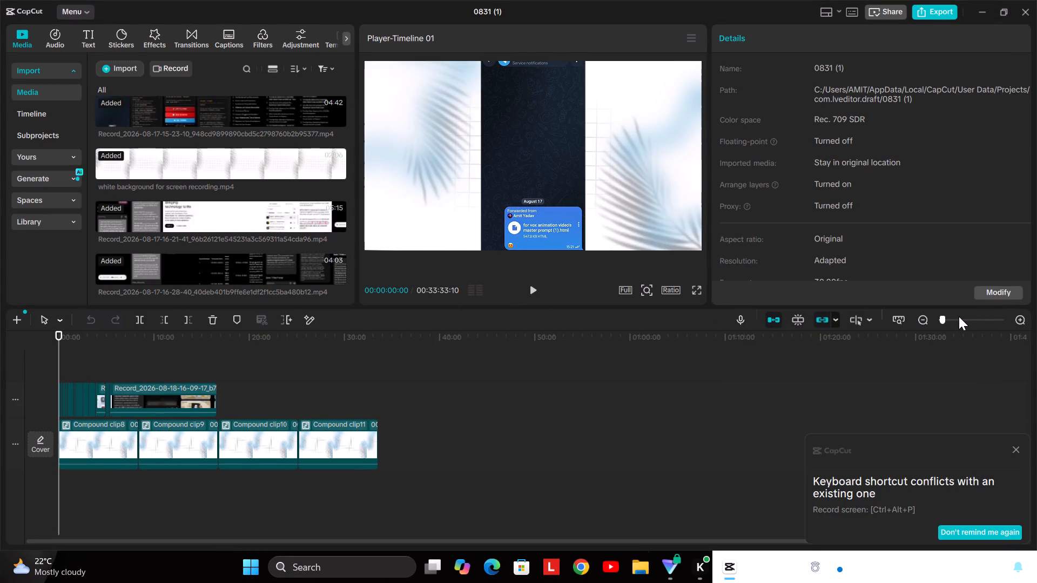
Examine roughly the first two minutes of the timeline to review the already edited screen-recording clips.
triple_click(1022, 320)
triple_click(1022, 320)
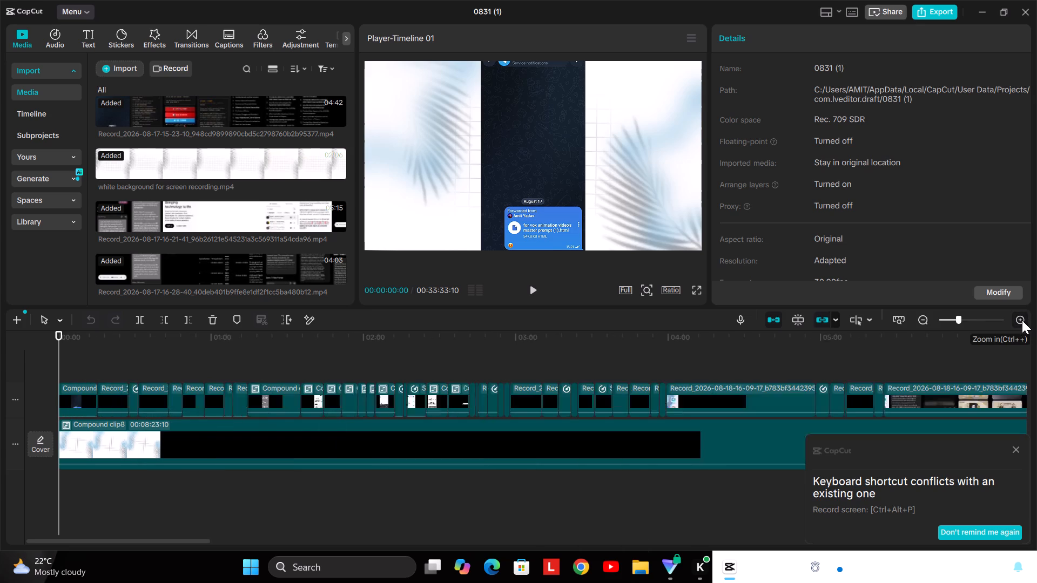
click(1022, 320)
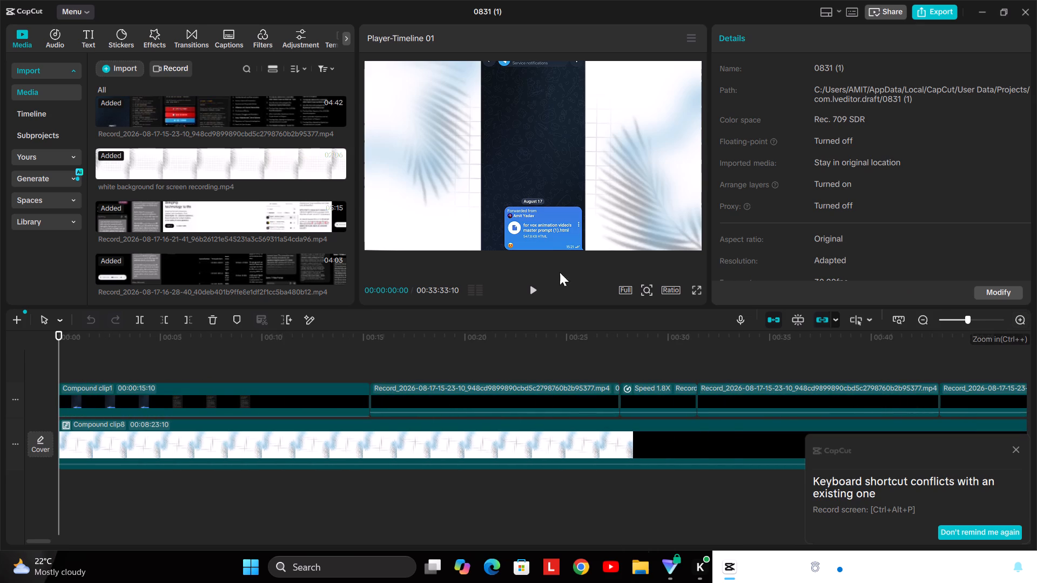
drag(62, 335, 492, 412)
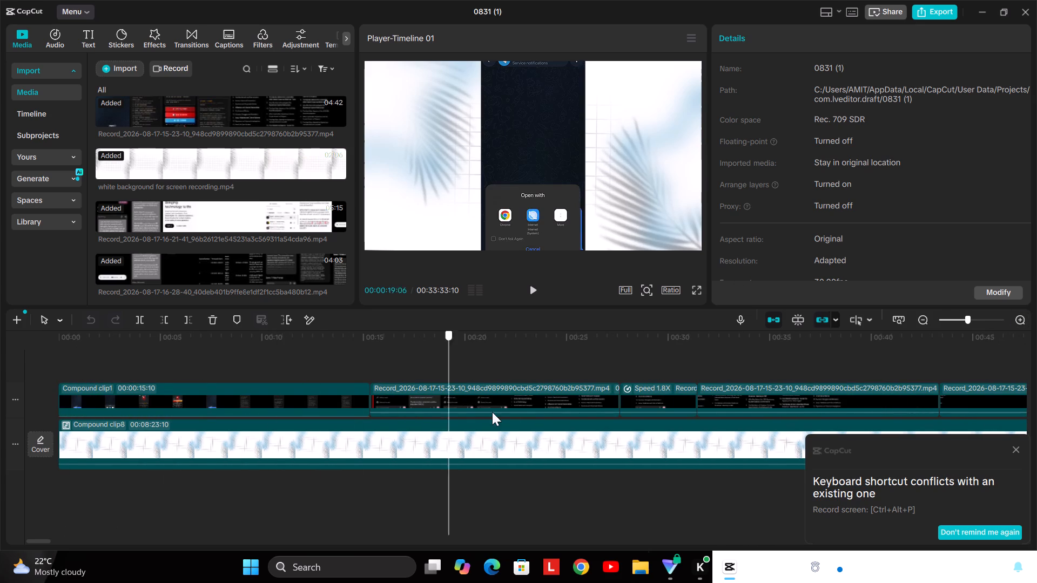
drag(492, 412, 891, 390)
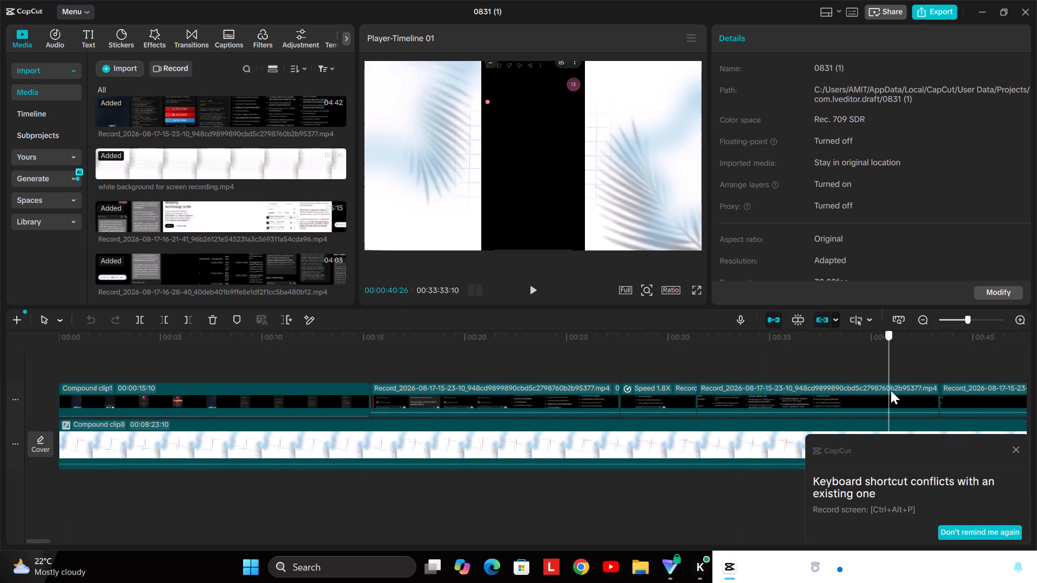
drag(891, 390, 1036, 390)
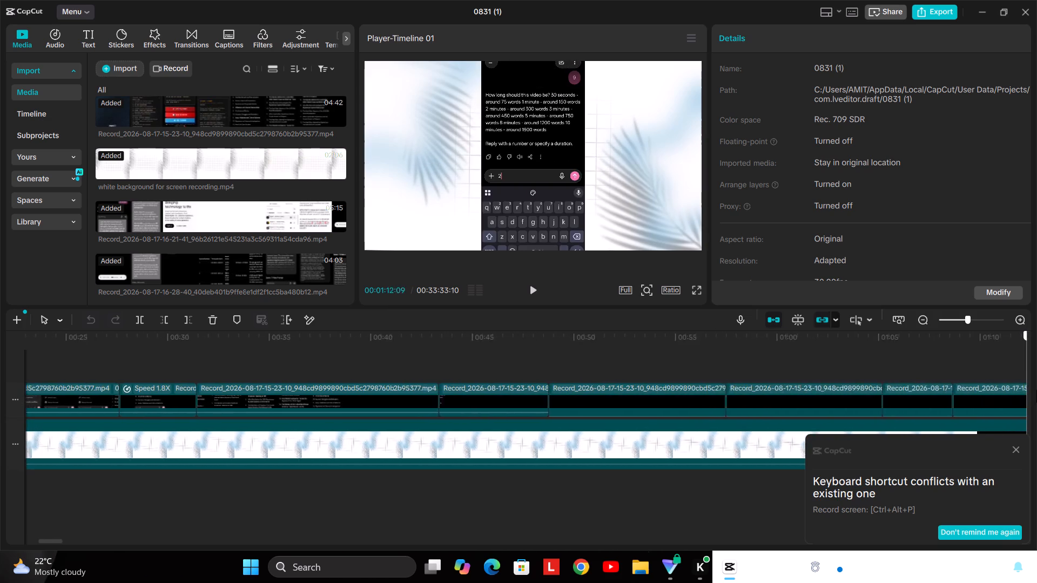
drag(1036, 390, 609, 414)
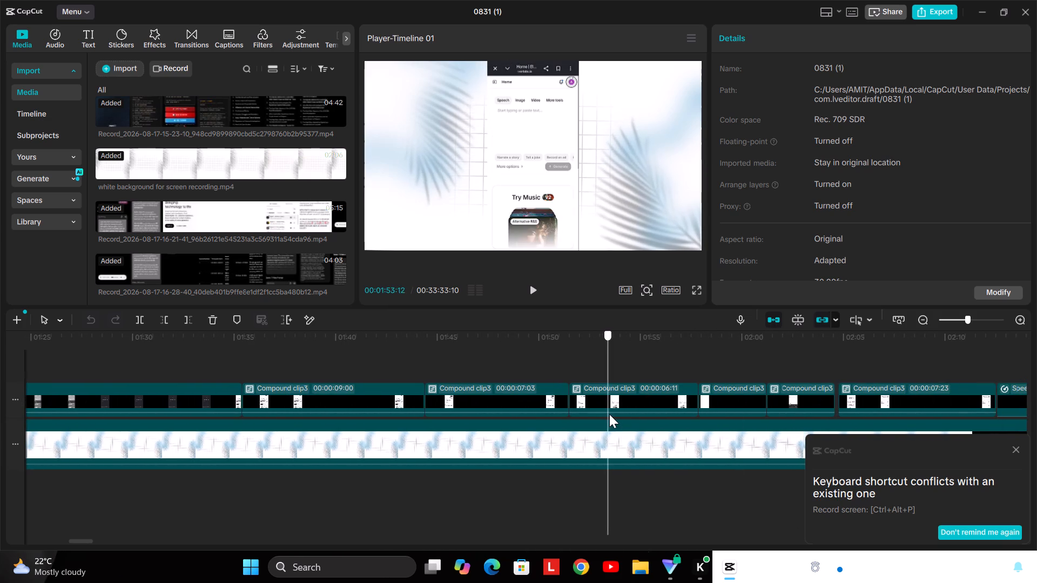
drag(609, 414, 132, 425)
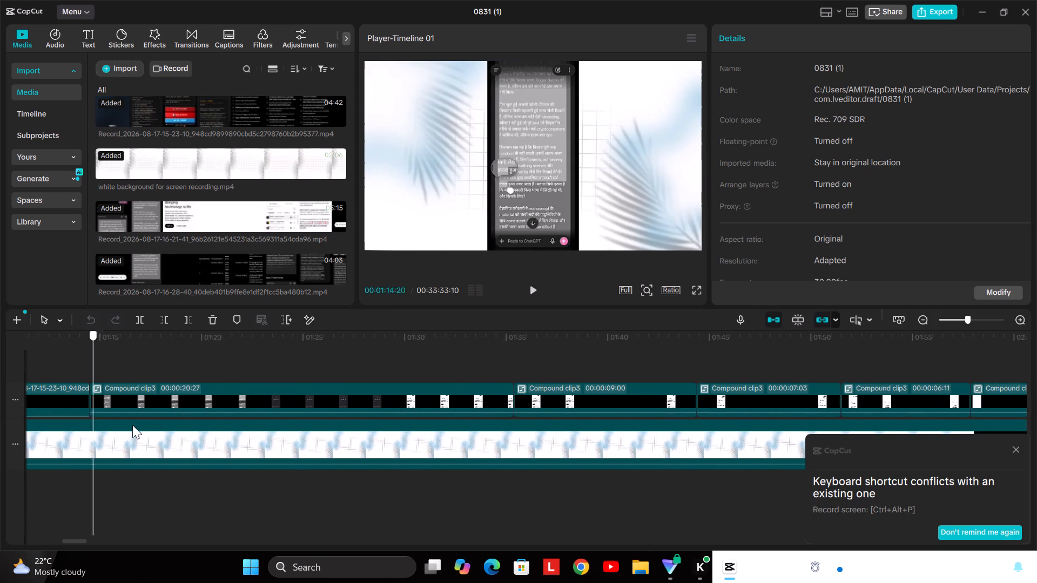
drag(132, 425, 461, 425)
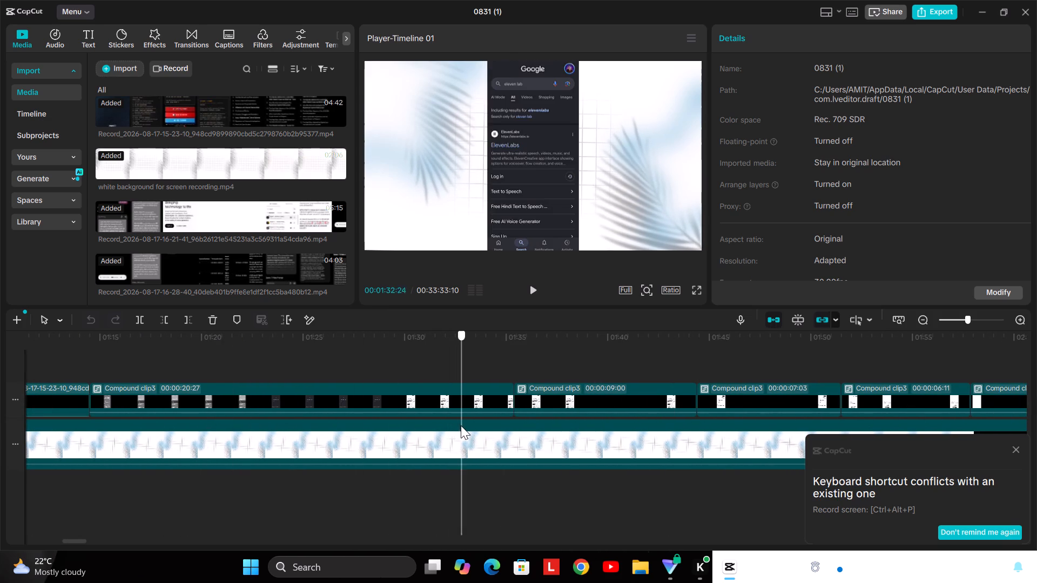
drag(461, 425, 355, 404)
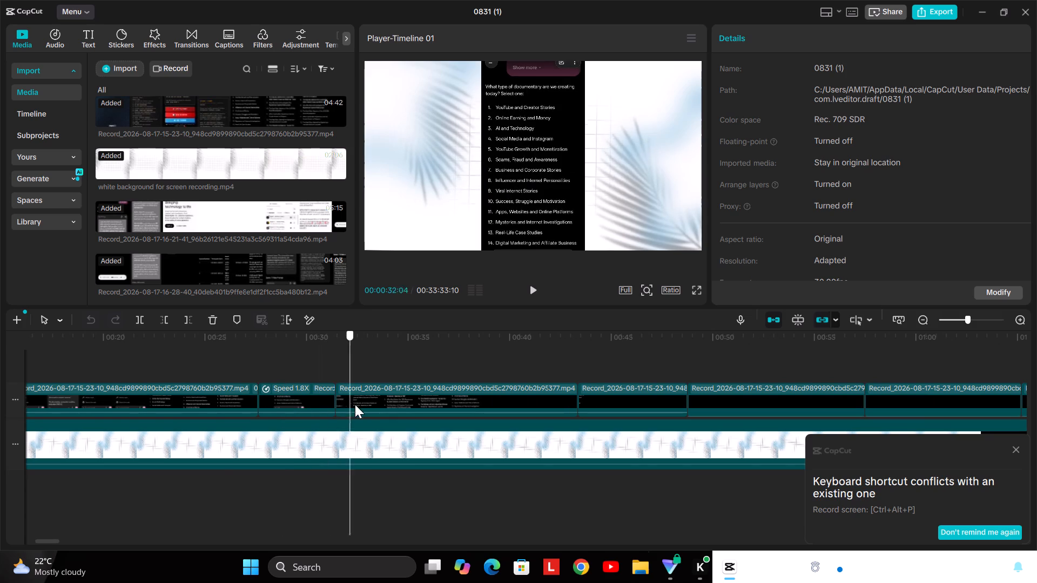
drag(355, 404, 524, 389)
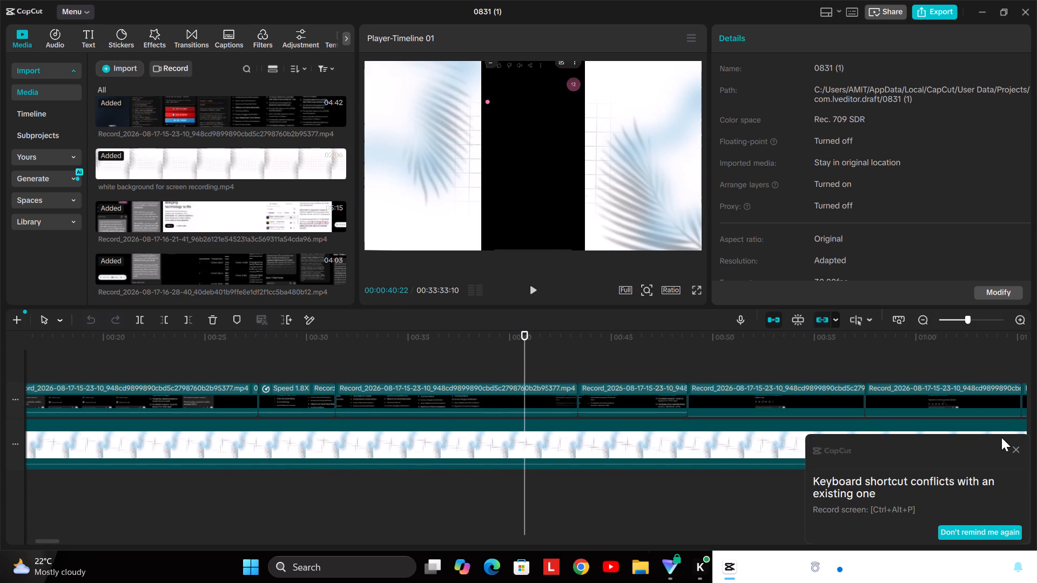
Dismiss the keyboard shortcut conflict notice.
click(1013, 449)
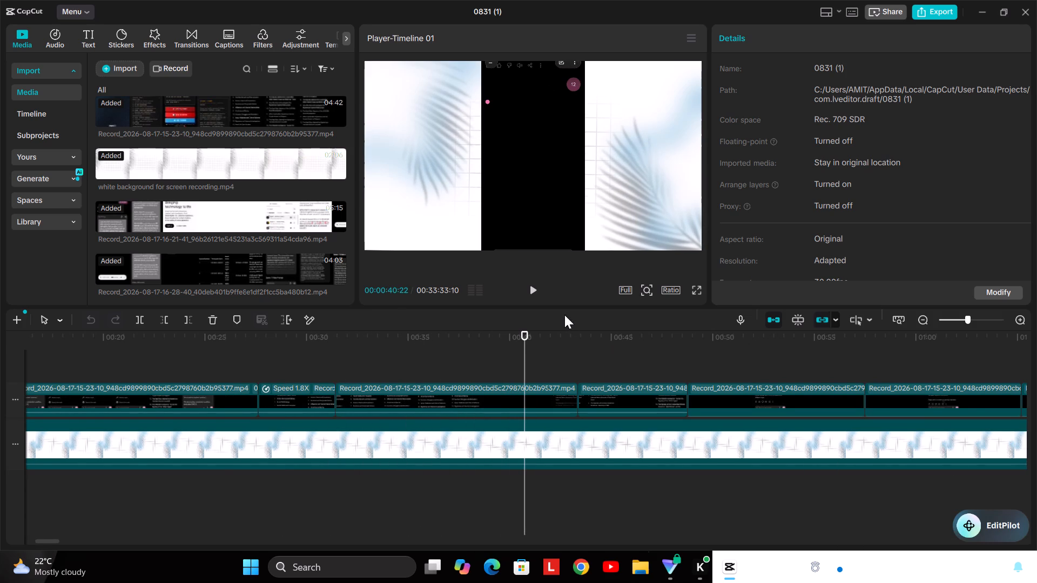
Review the edited footage from about 00:15 to the eight-minute mark, checking where the cuts and speed changes stop.
drag(528, 334, 32, 372)
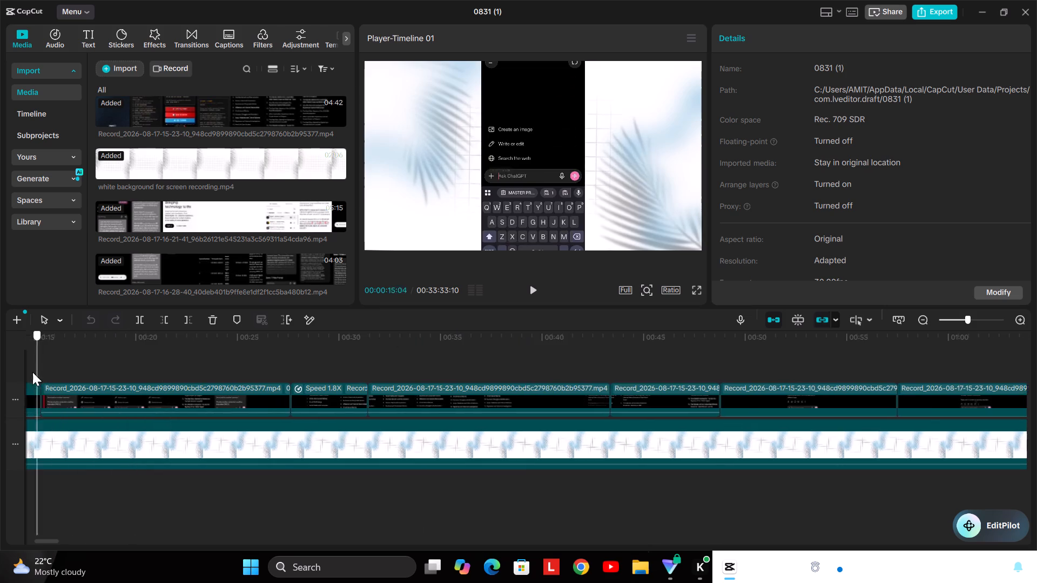
drag(32, 372, 864, 394)
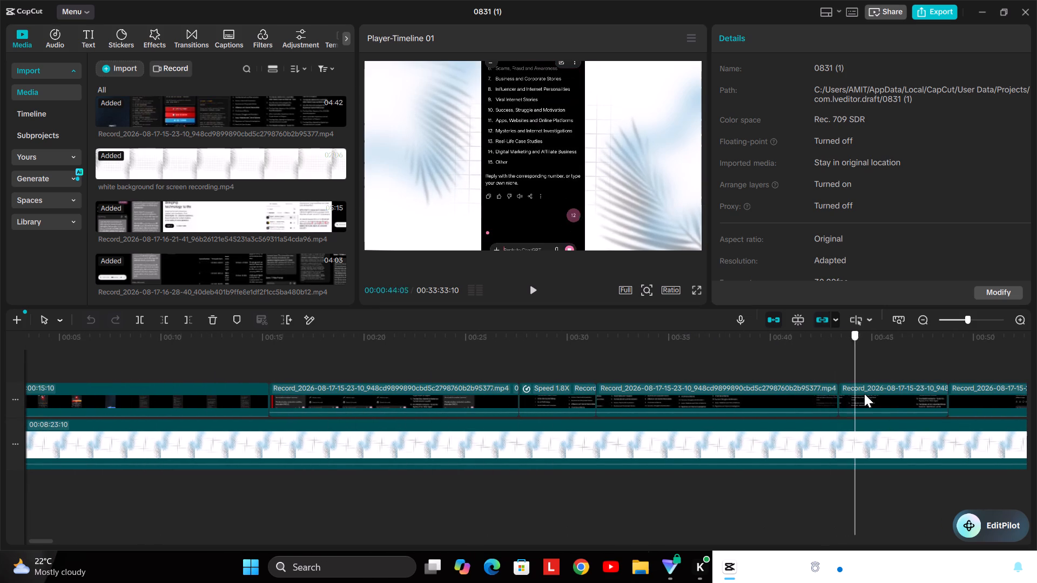
drag(864, 394, 887, 377)
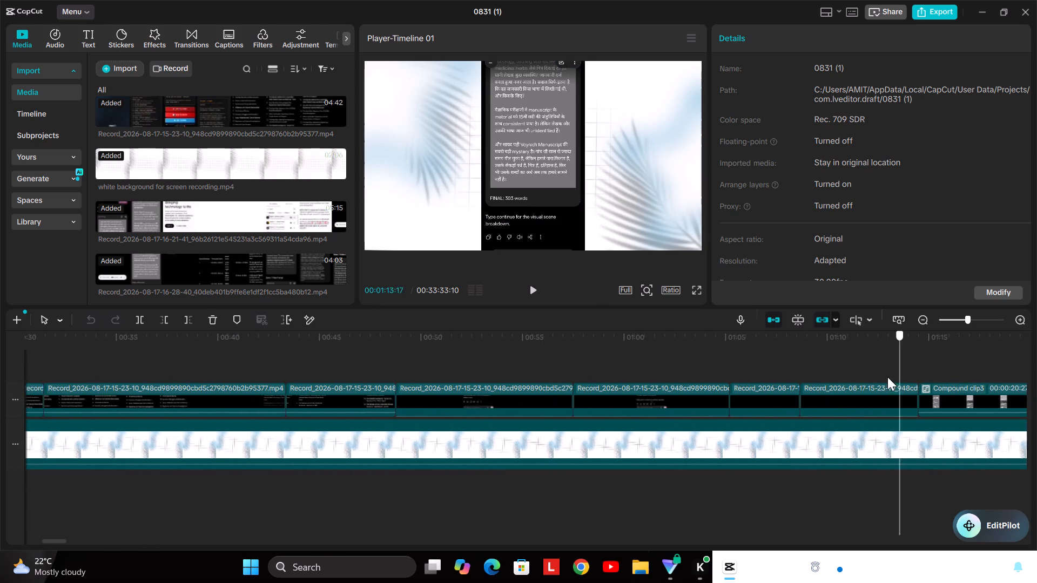
drag(887, 377, 973, 392)
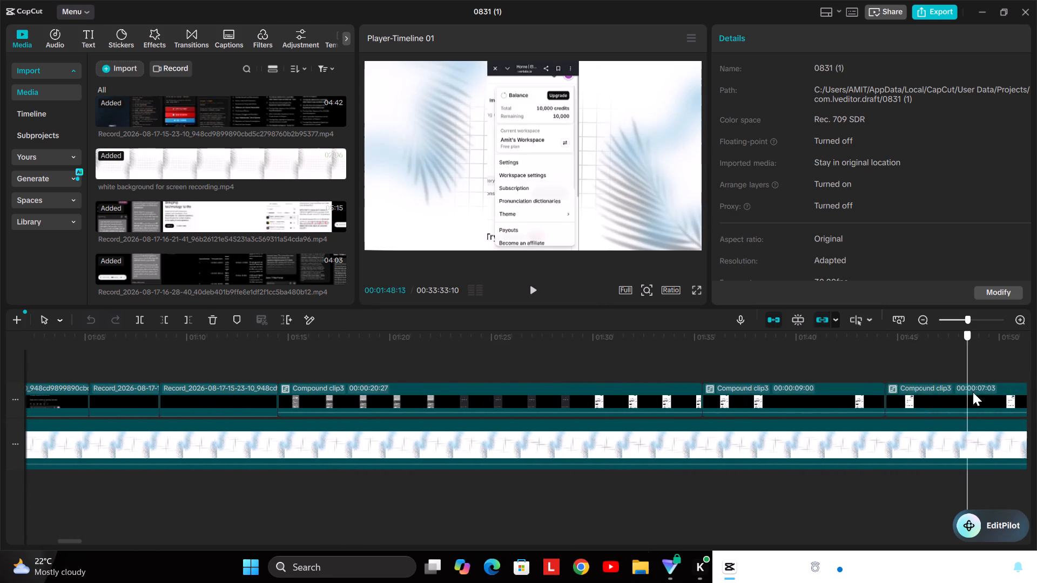
drag(973, 392, 1034, 387)
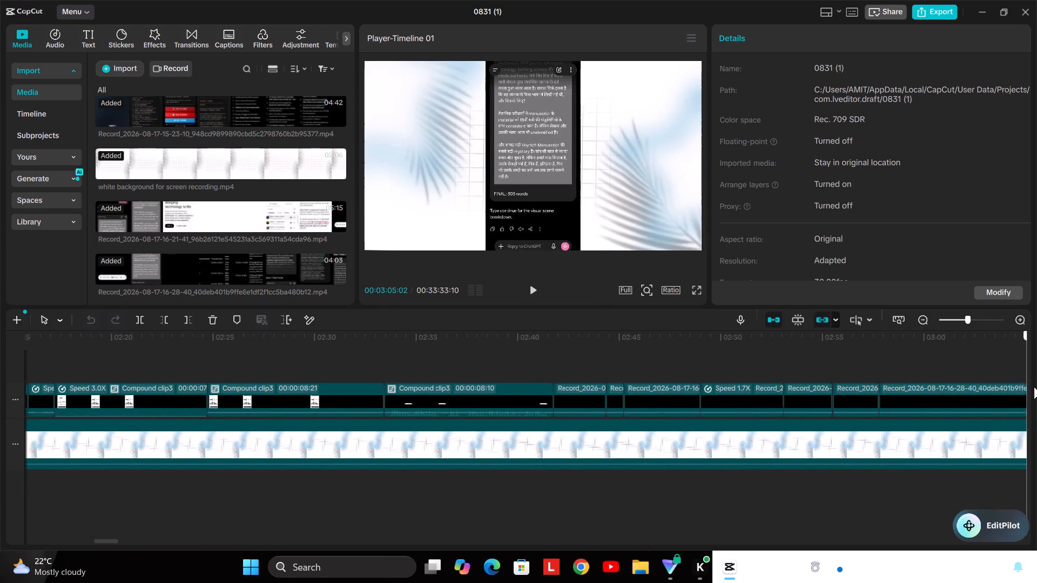
drag(1034, 387, 762, 429)
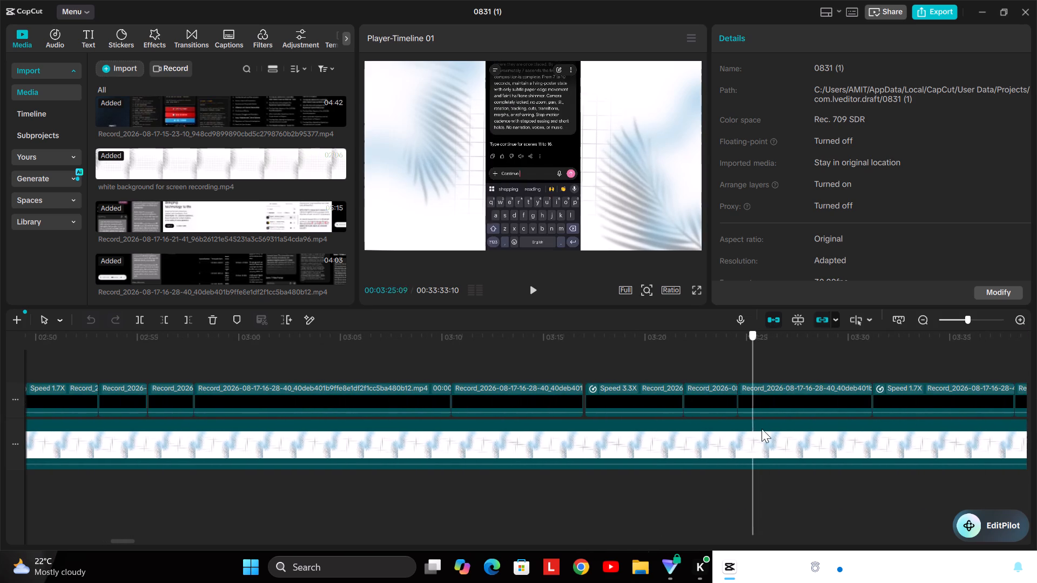
drag(762, 429, 961, 435)
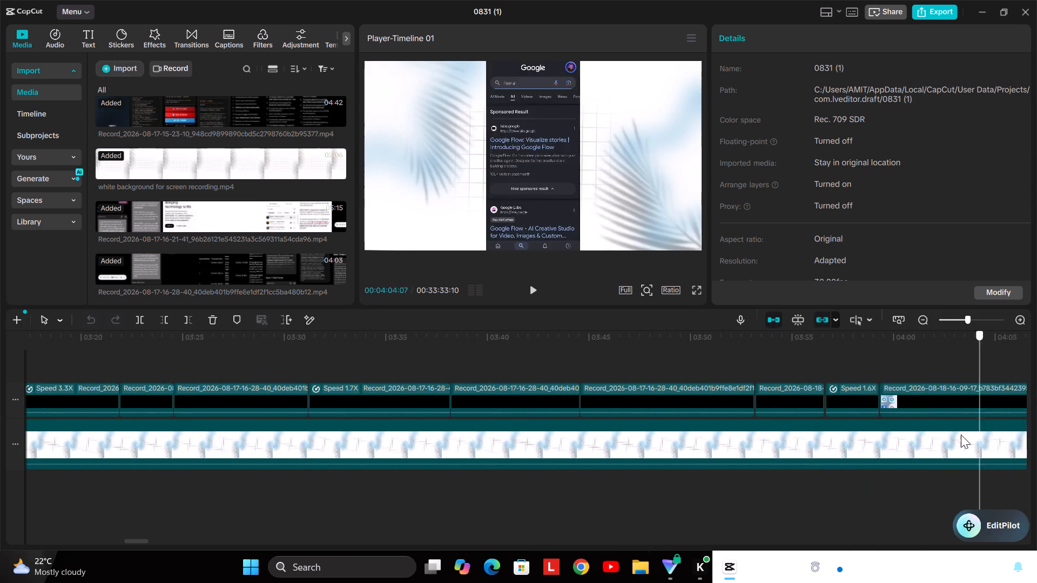
drag(961, 435, 1036, 433)
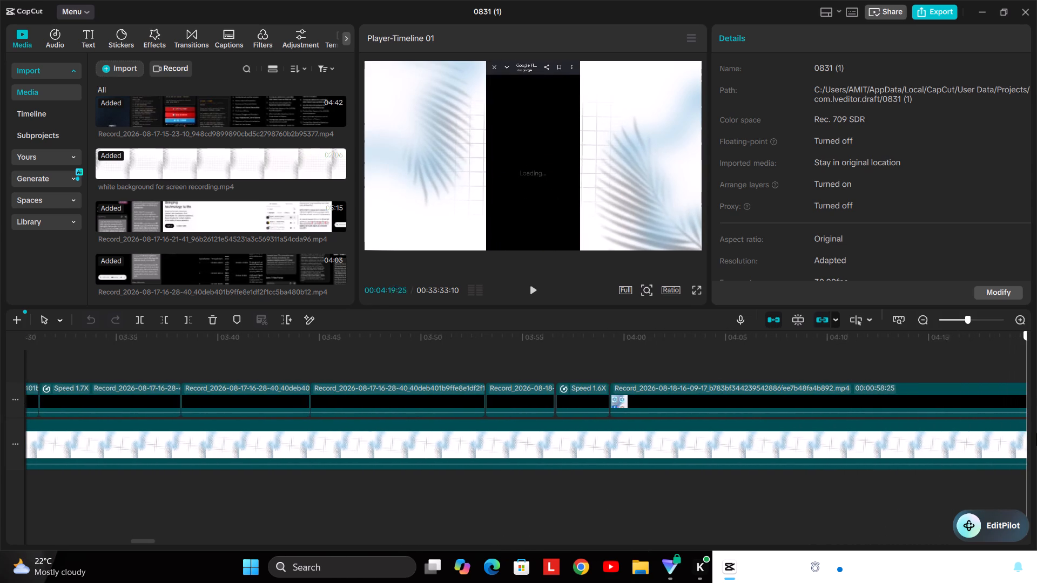
drag(1036, 433, 1036, 439)
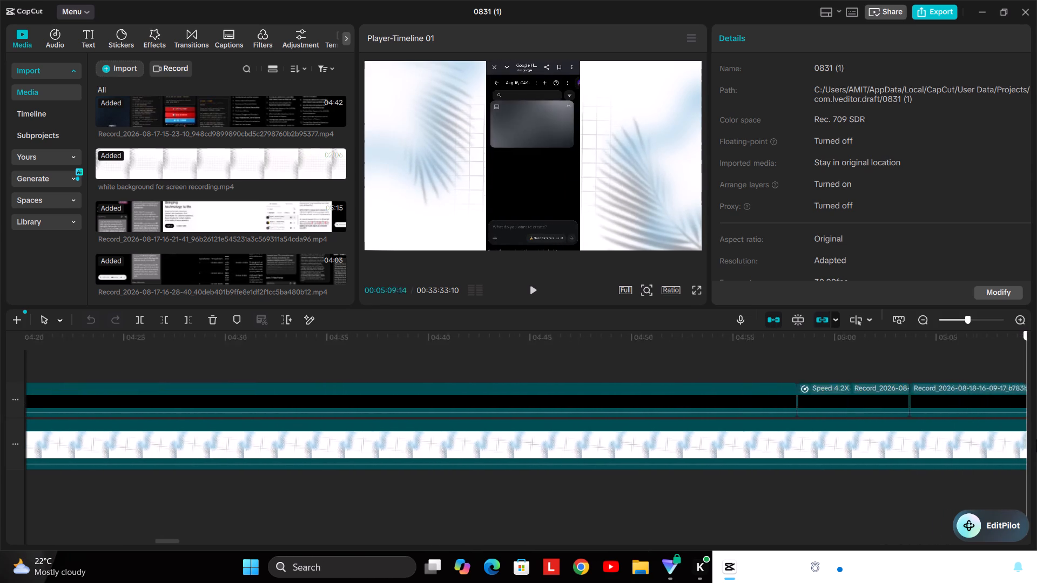
drag(1036, 439, 1036, 440)
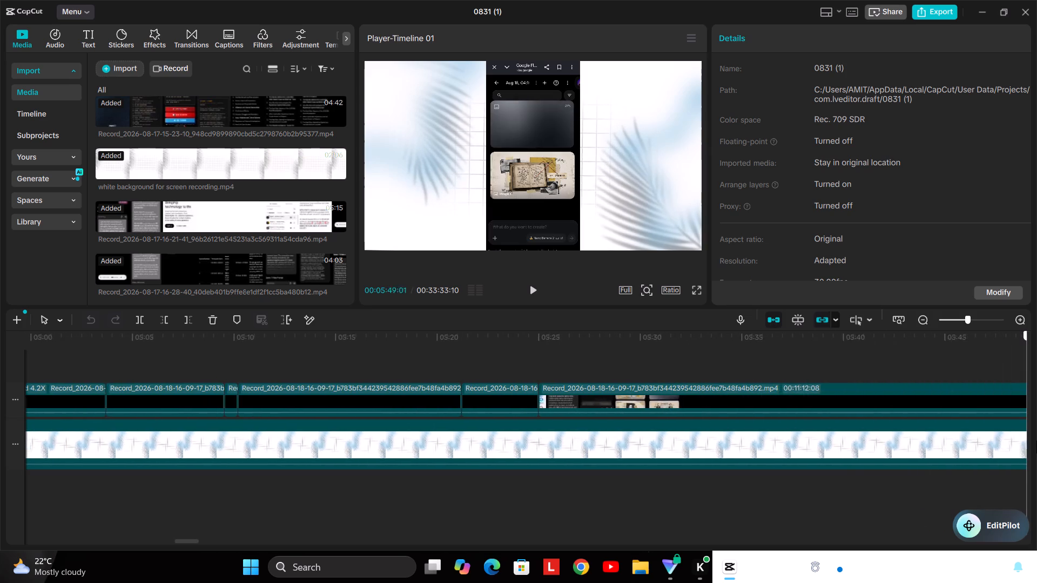
drag(1036, 440, 818, 446)
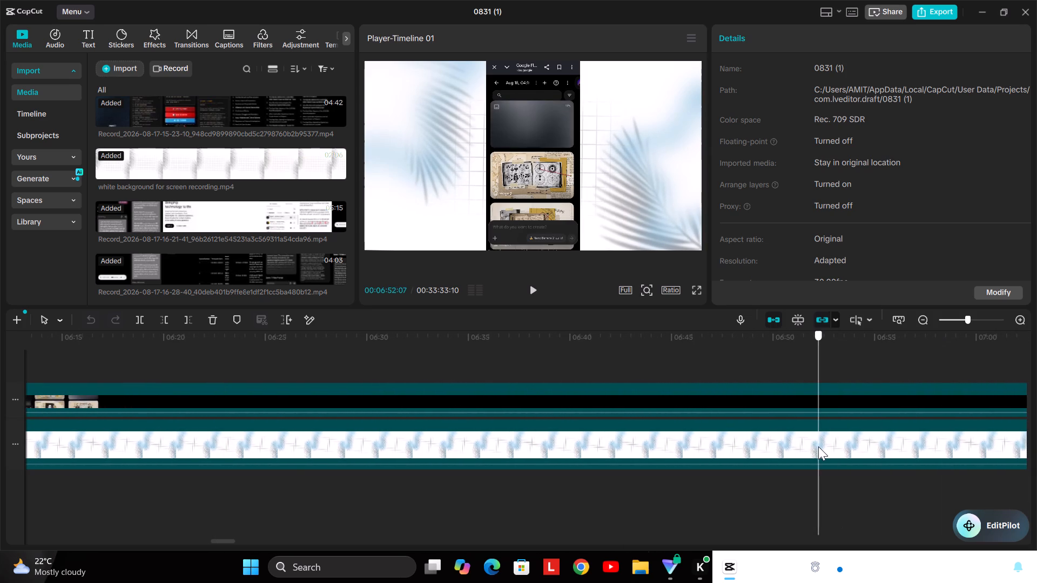
drag(818, 446, 835, 443)
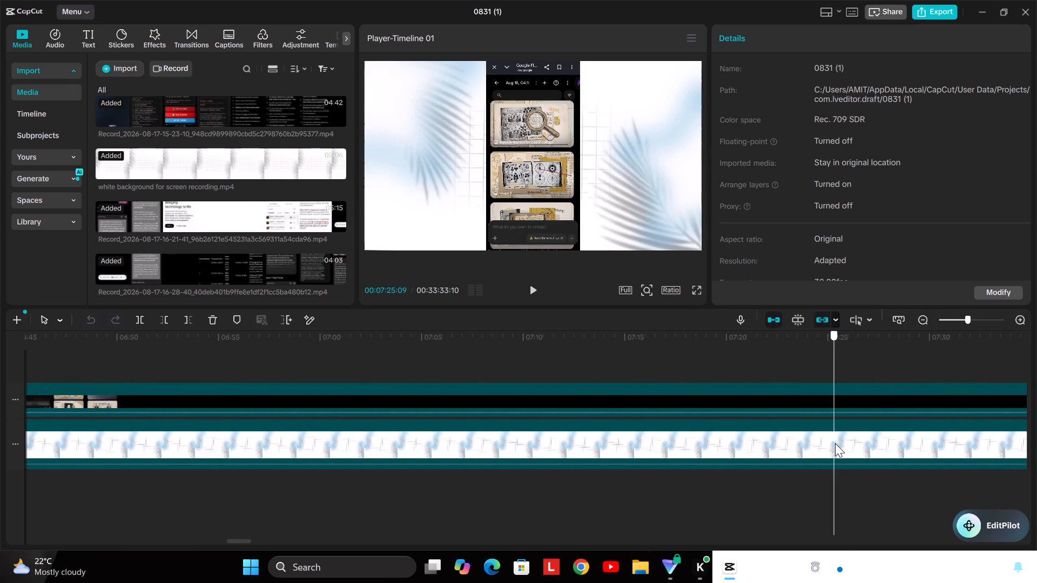
drag(835, 443, 895, 437)
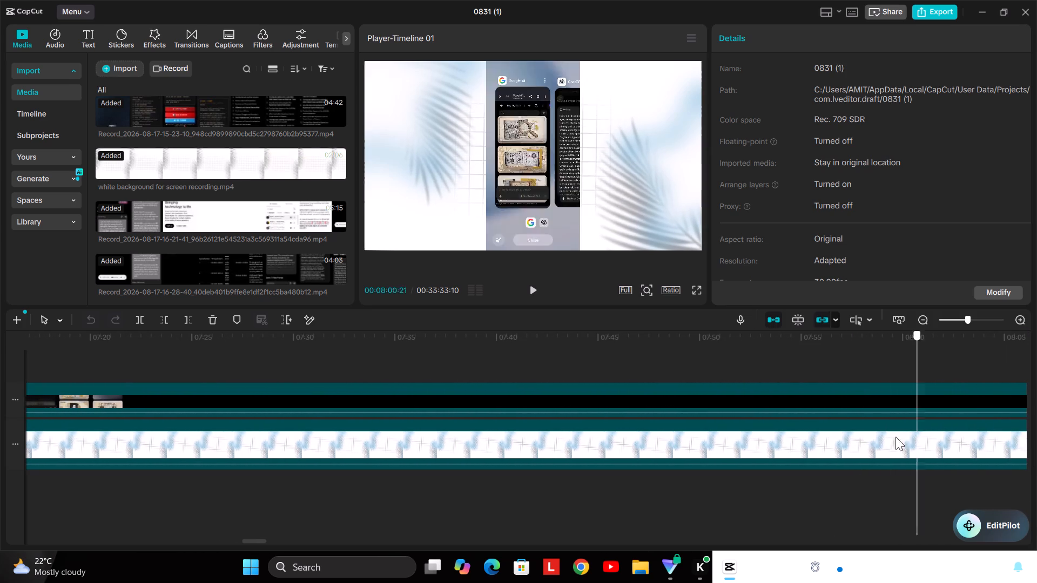
Scrub back to about 00:05:30, near the start of the long uncut screen-recording clip.
drag(895, 437, 143, 447)
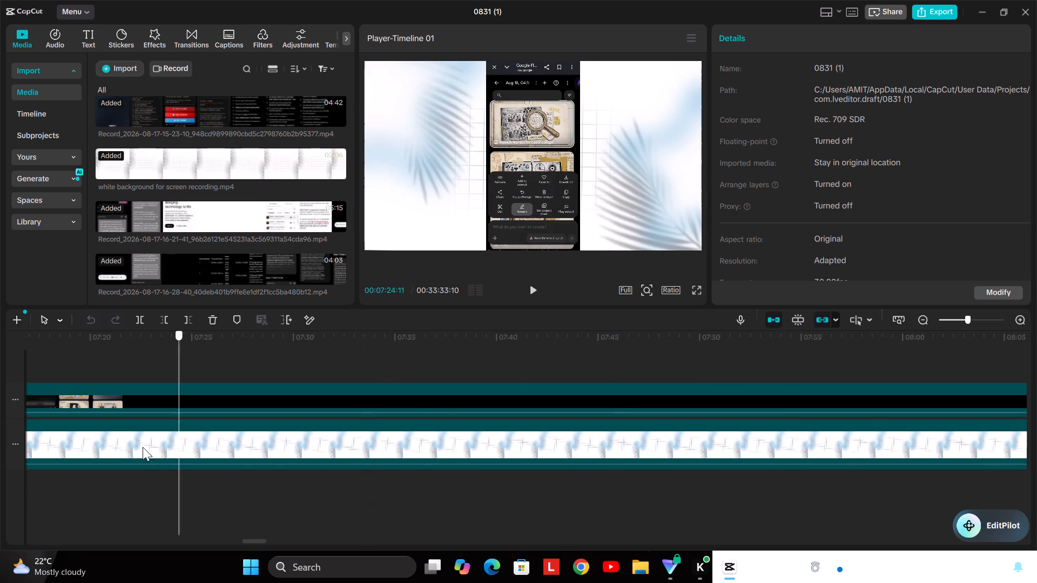
drag(143, 447, 0, 437)
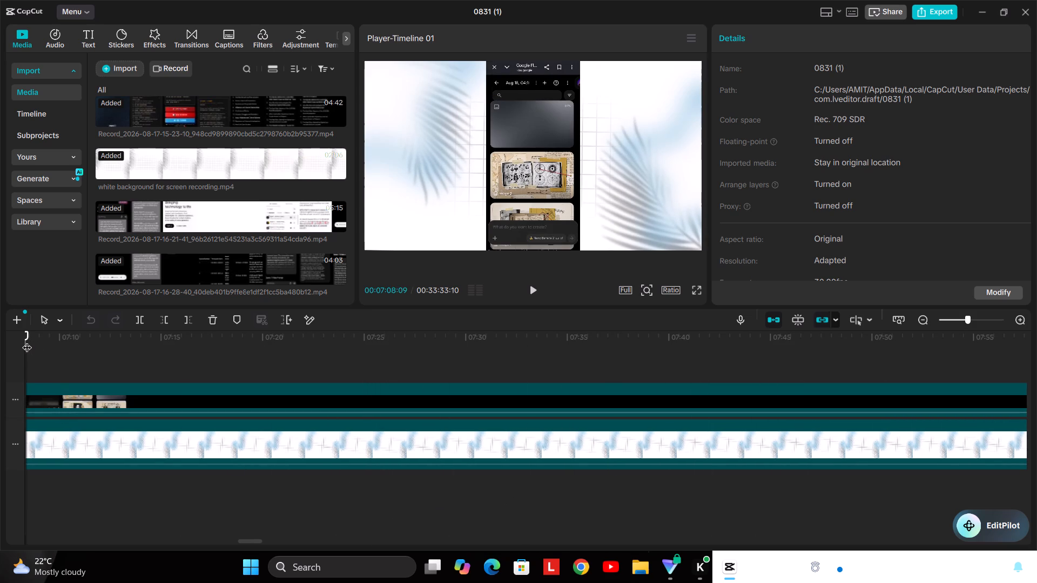
drag(27, 341, 153, 355)
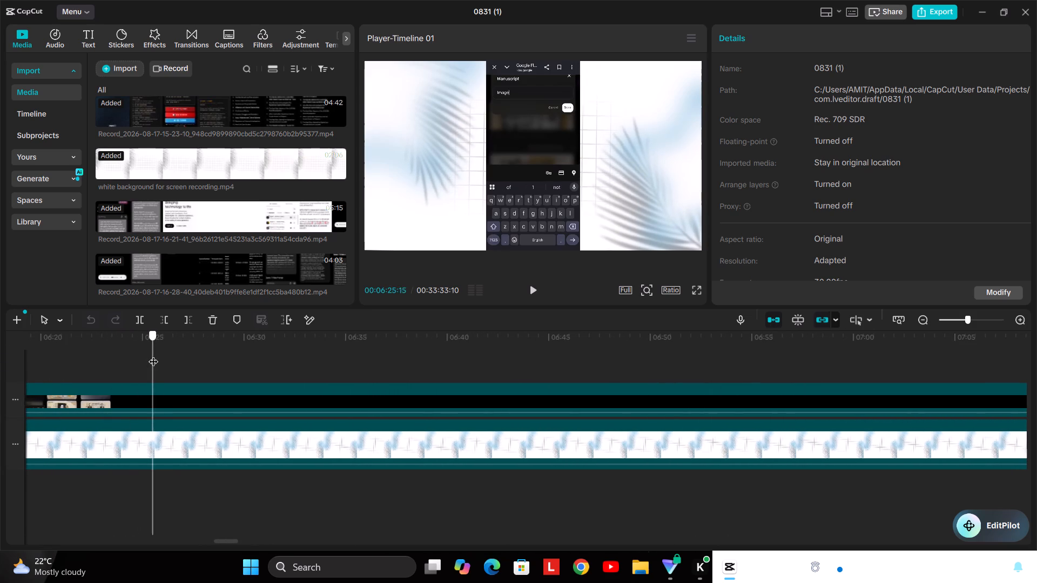
drag(153, 355, 290, 349)
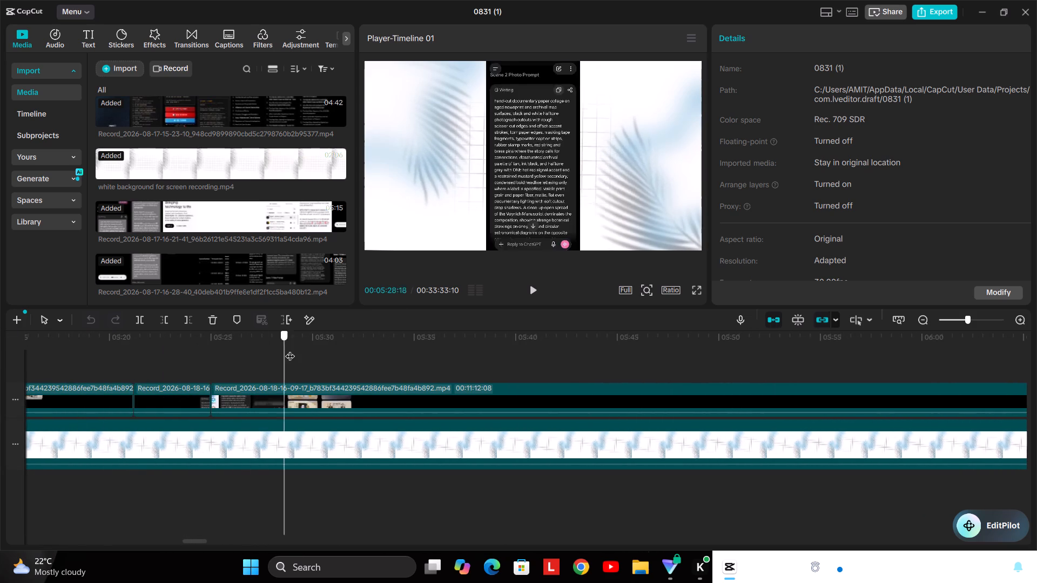
drag(290, 349, 322, 352)
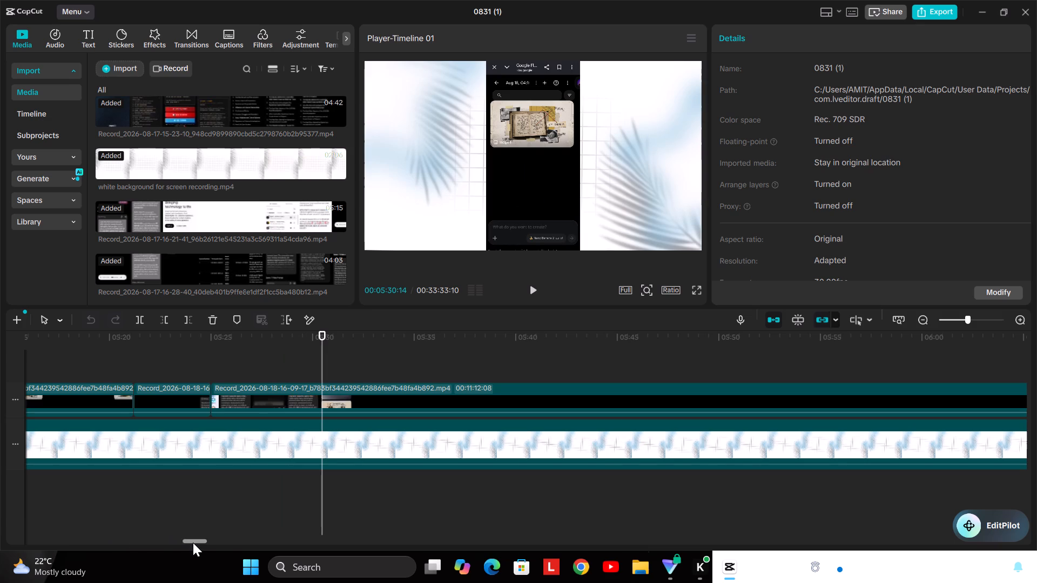
Examine the whole timeline out to its end to see how far the screen-recording and white background clips extend.
drag(193, 543, 319, 546)
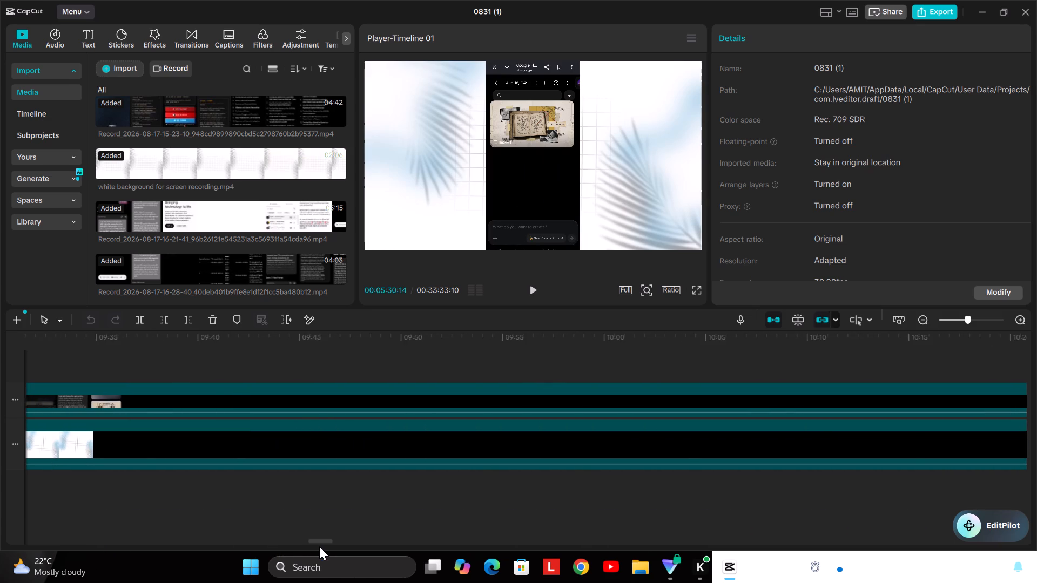
drag(319, 546, 56, 489)
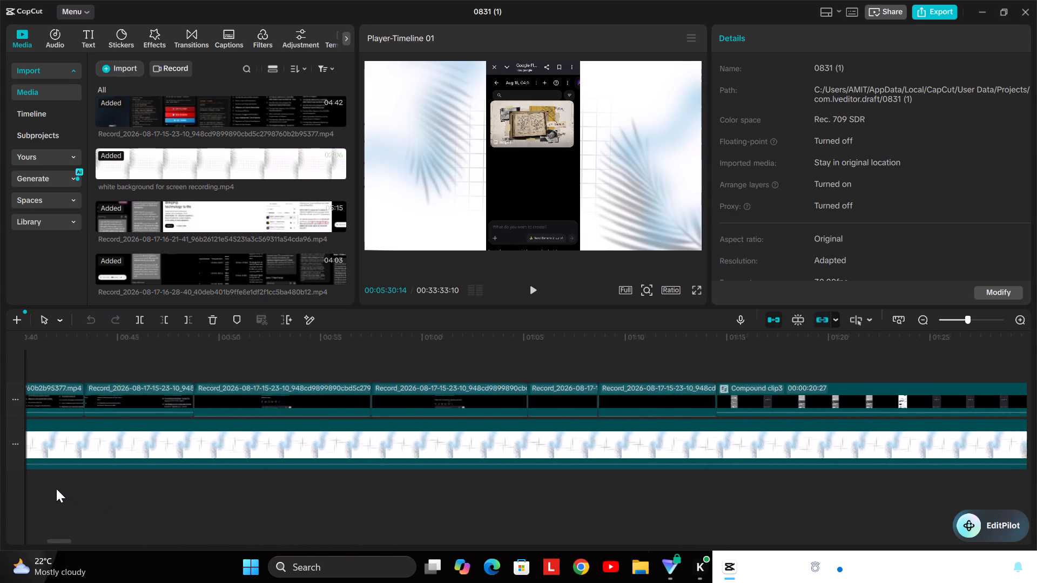
drag(56, 489, 291, 501)
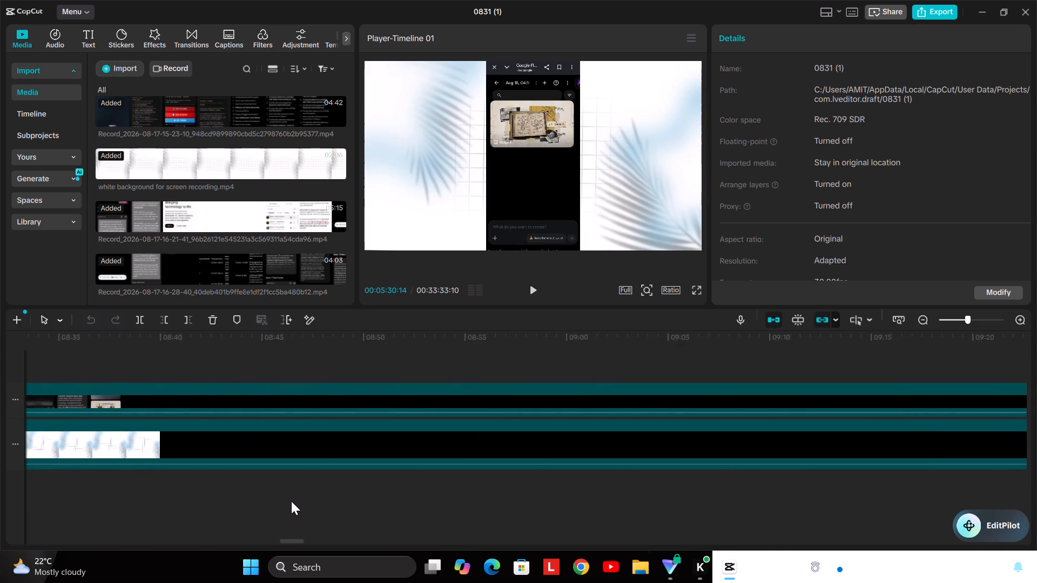
drag(291, 501, 313, 506)
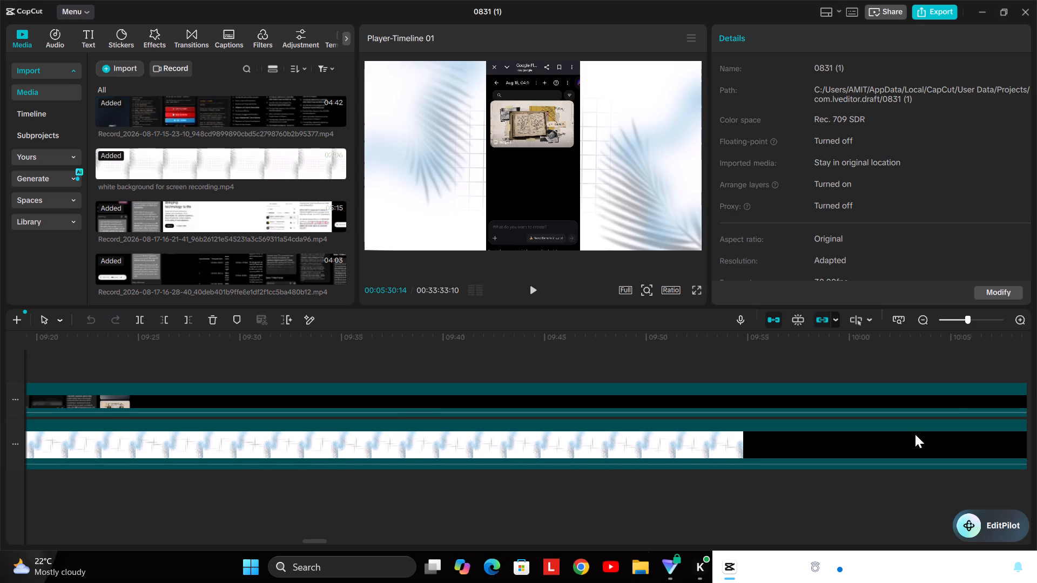
triple_click(925, 319)
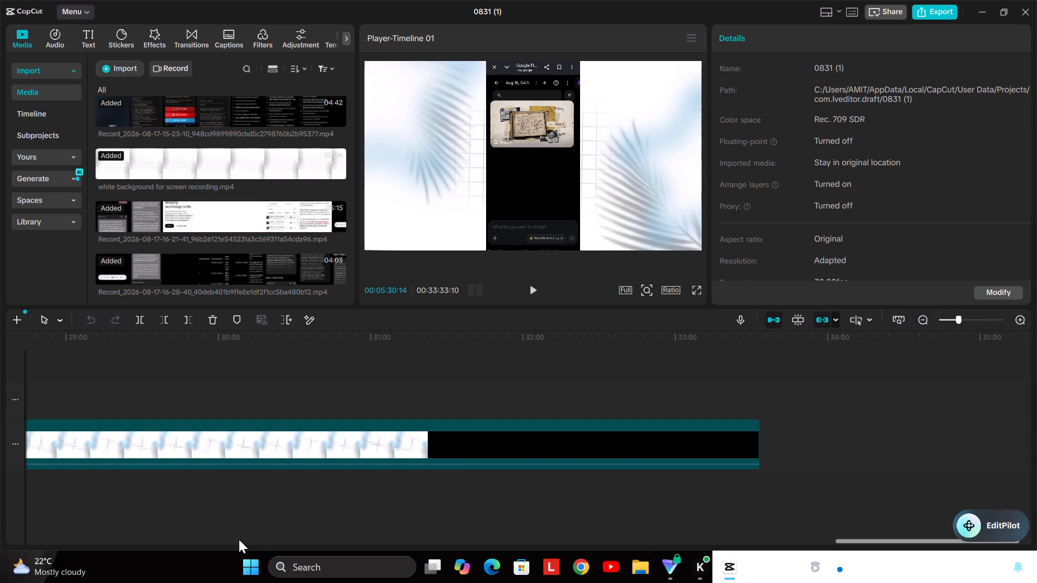
scroll(230, 548, right, 2)
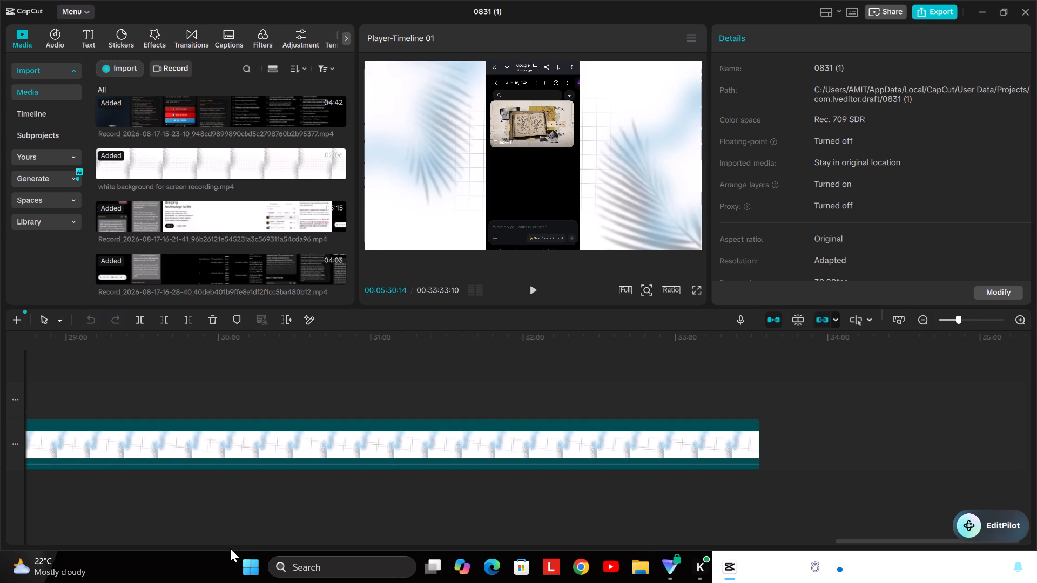
scroll(230, 548, left, 2)
scroll(173, 505, left, 2)
scroll(173, 505, right, 2)
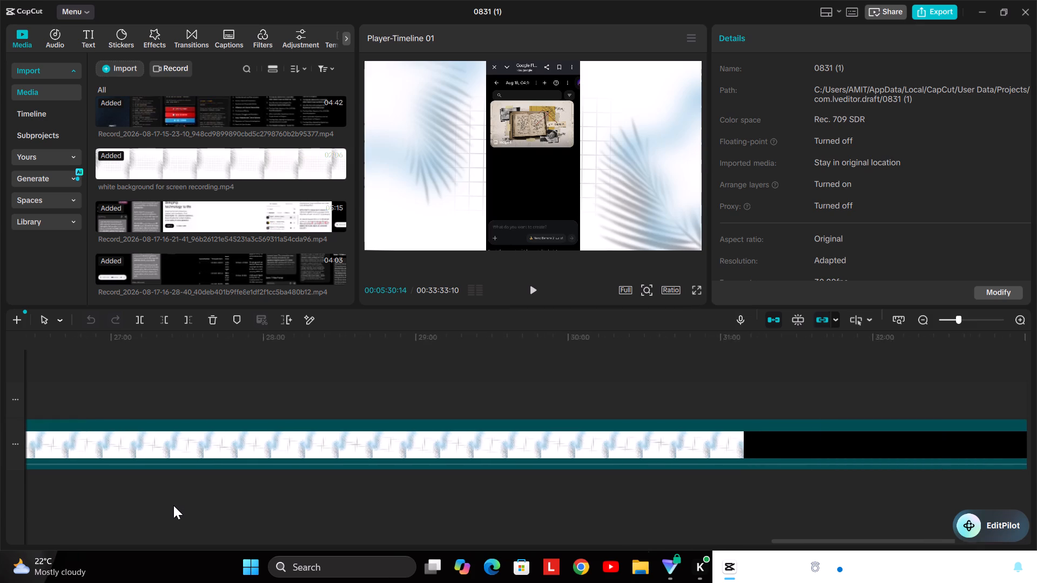
scroll(173, 505, right, 10)
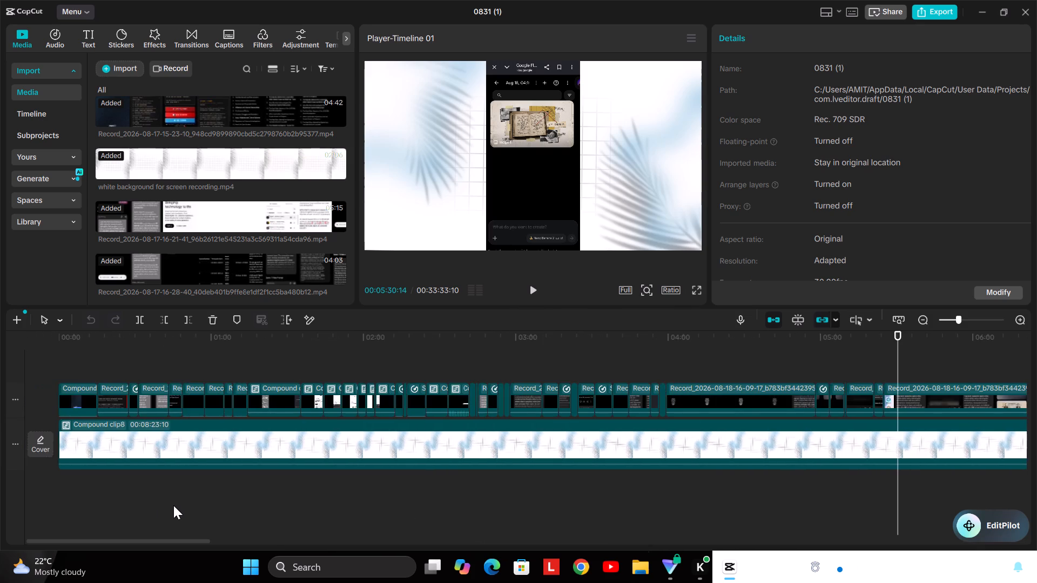
scroll(173, 505, left, 3)
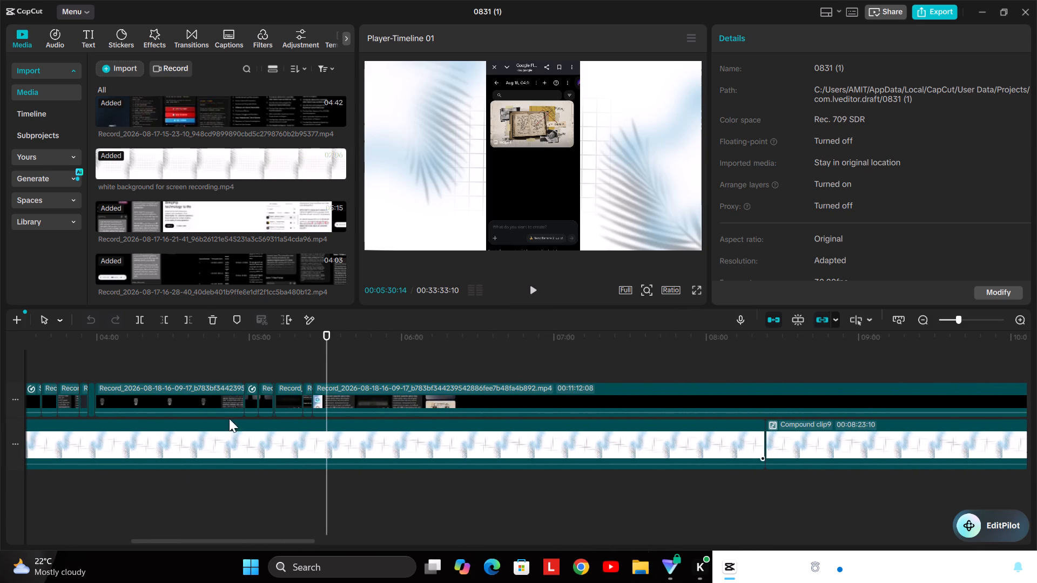
Scrub through the edited footage between the start and about 00:06:04 to review the cut, compound and speed-changed clips.
drag(330, 337, 253, 337)
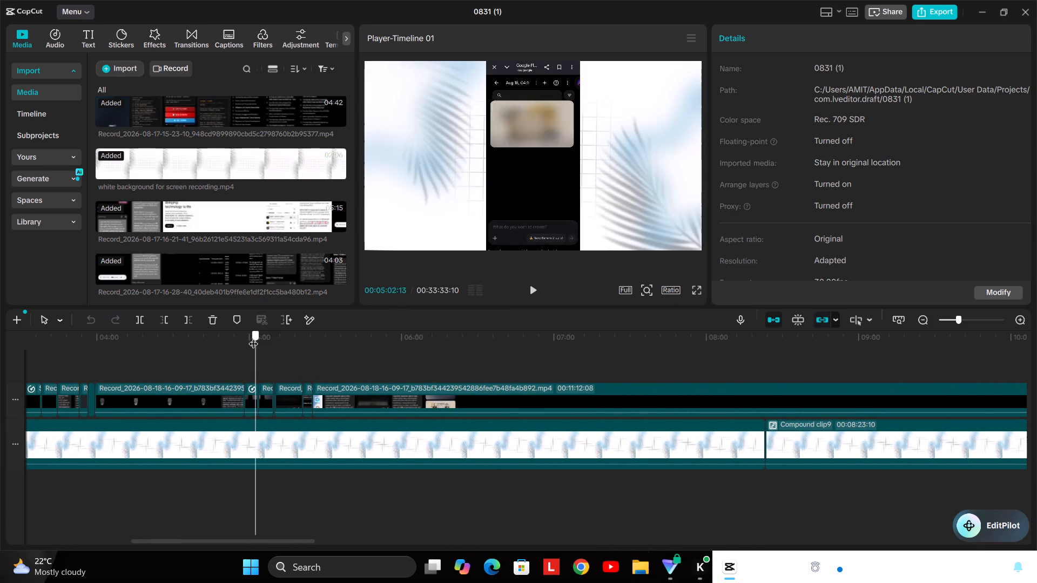
drag(253, 337, 105, 378)
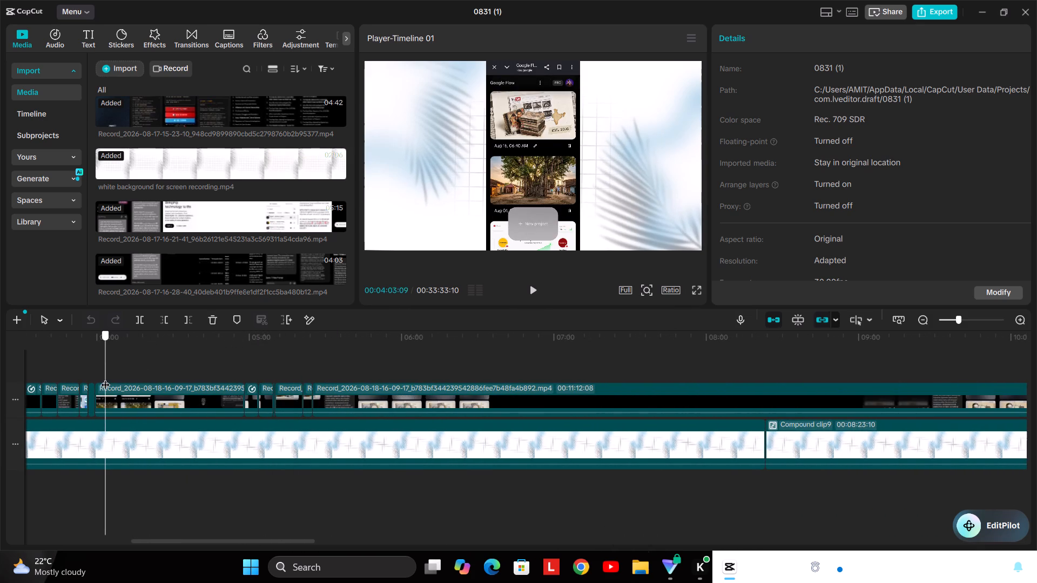
drag(105, 378, 260, 381)
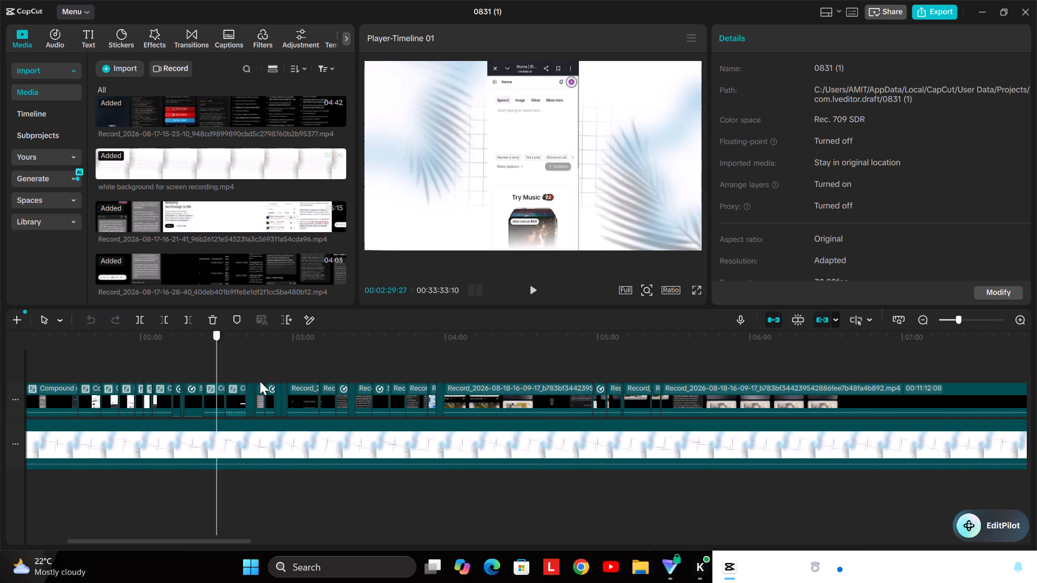
drag(260, 381, 635, 360)
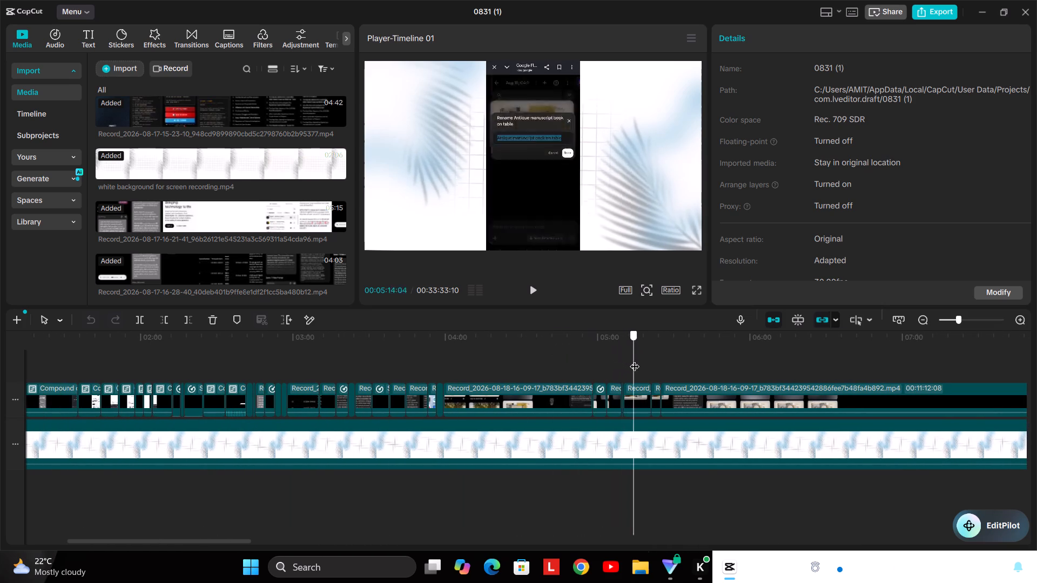
drag(635, 360, 761, 359)
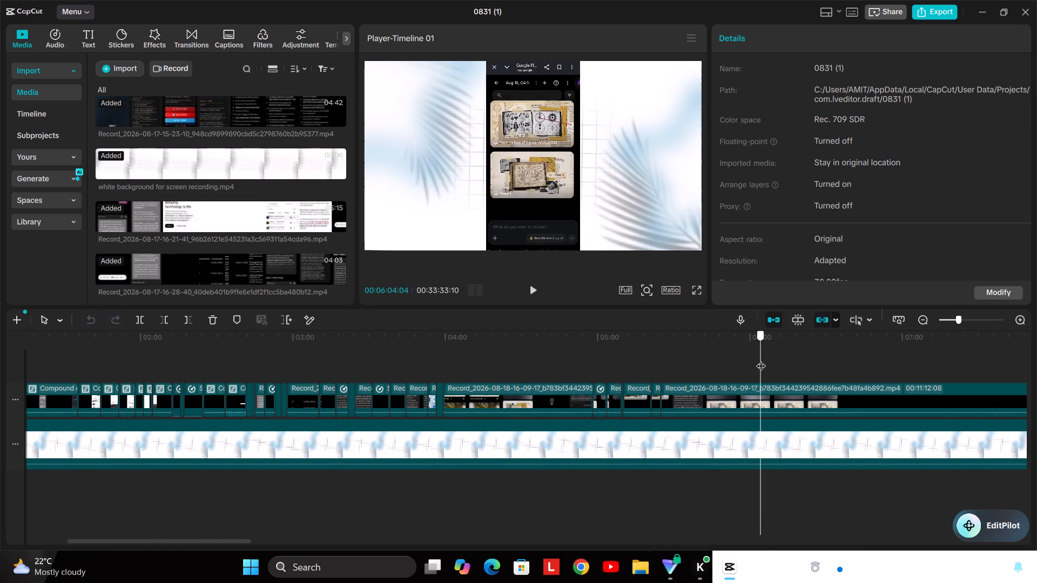
drag(761, 359, 14, 397)
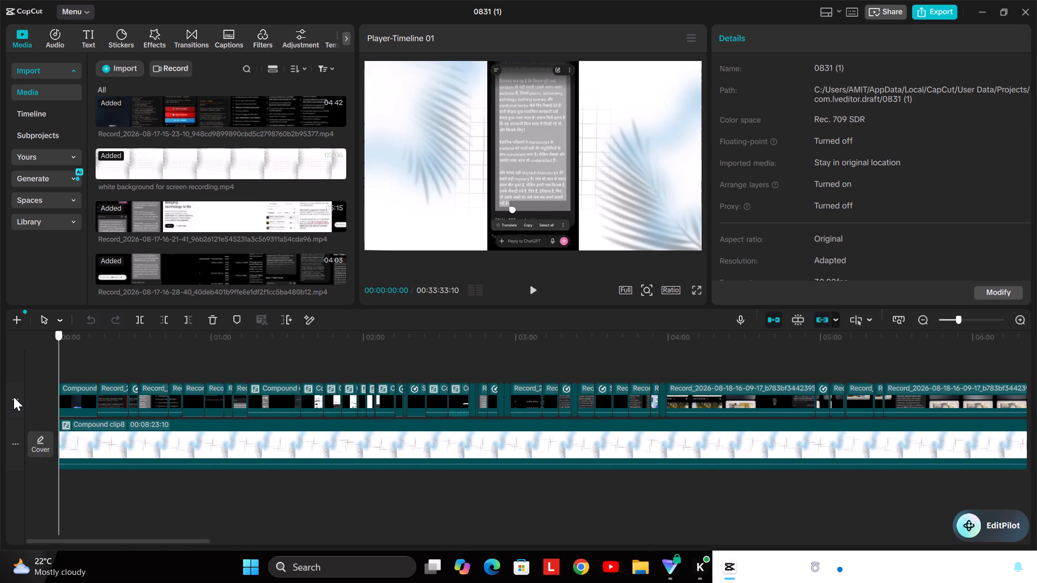
drag(14, 397, 9, 387)
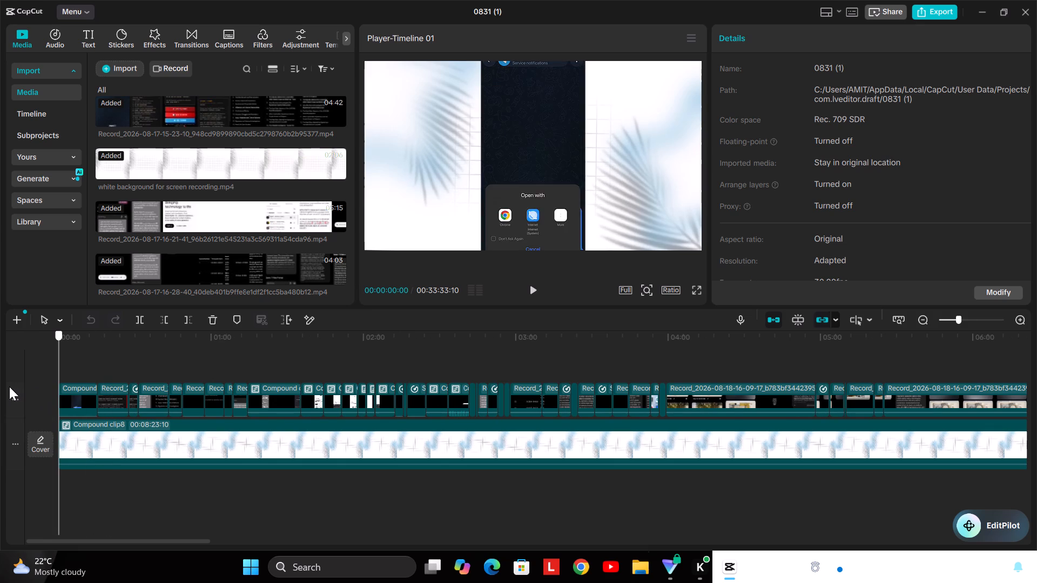
drag(9, 387, 8, 384)
key(space)
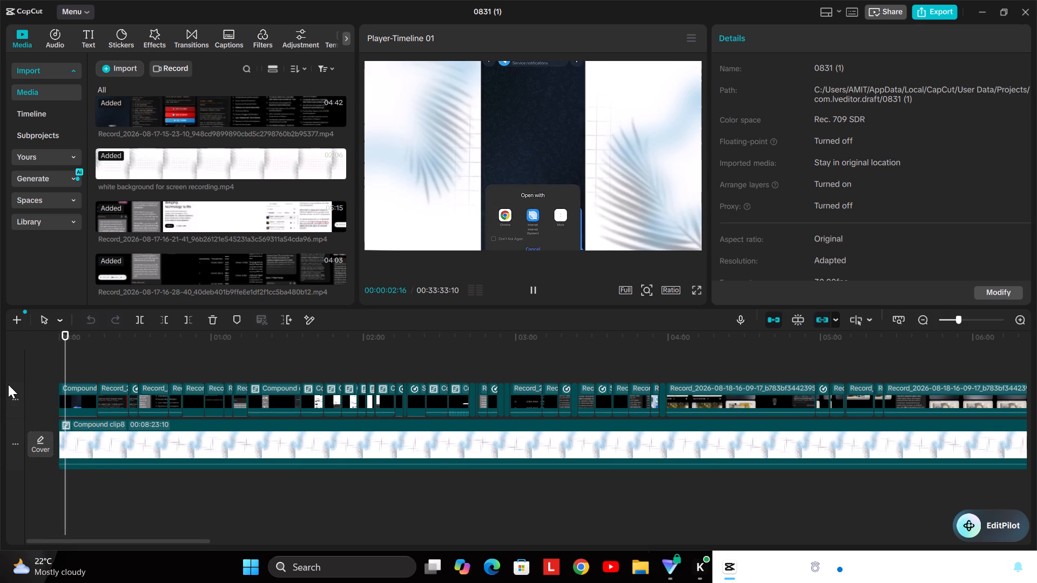
drag(67, 342, 516, 481)
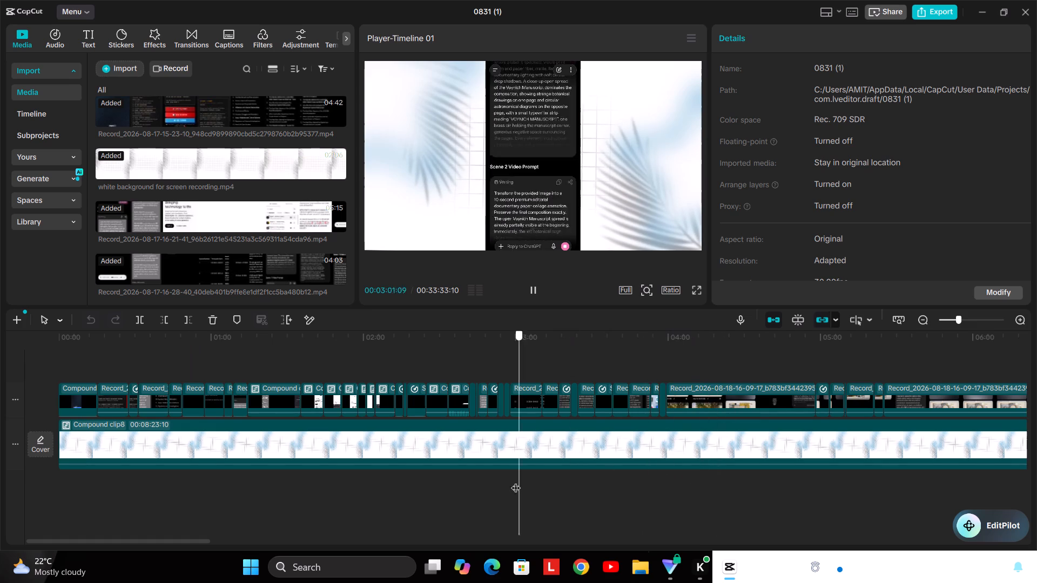
drag(516, 481, 463, 473)
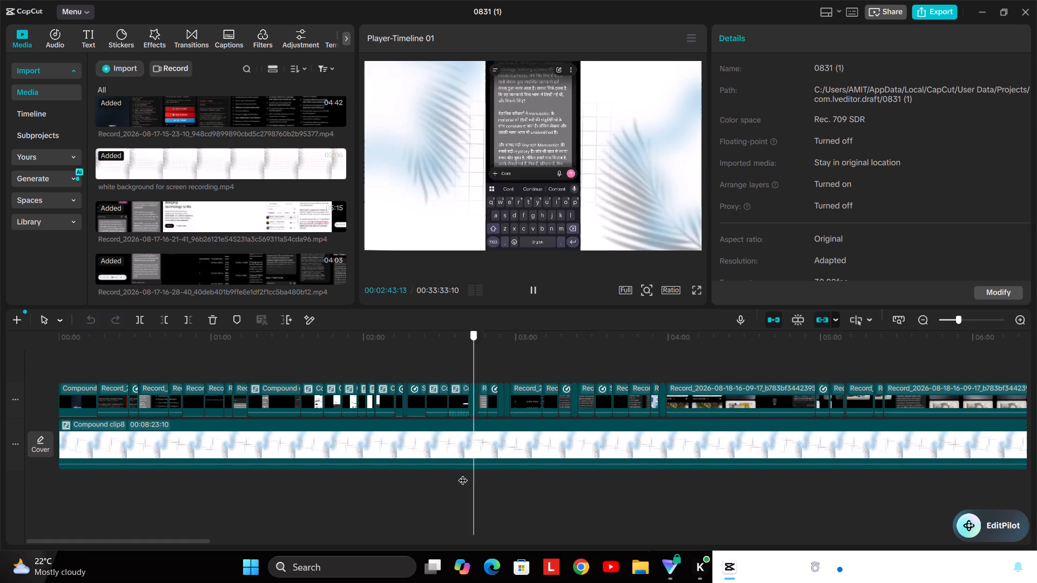
drag(463, 473, 0, 489)
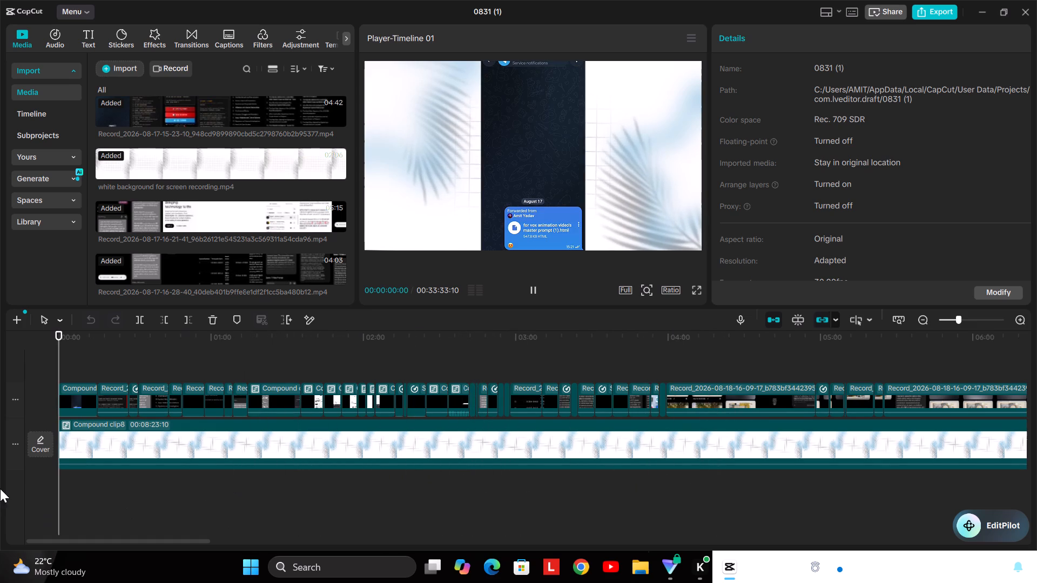
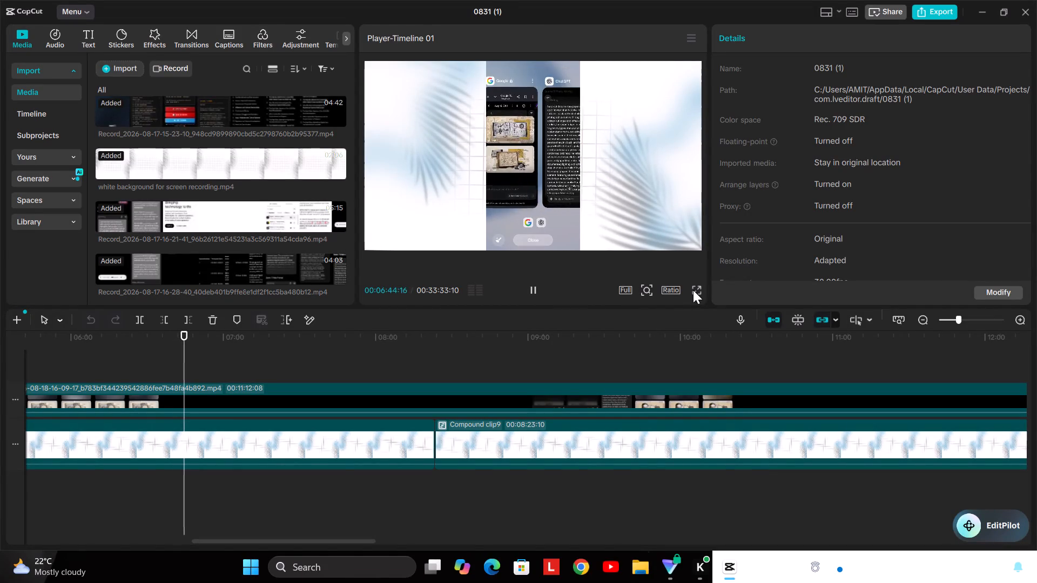
Stop playback and scrub back through the Google Flow footage between about 00:04:12 and 00:05:10 to find where the edited part ends.
key(space)
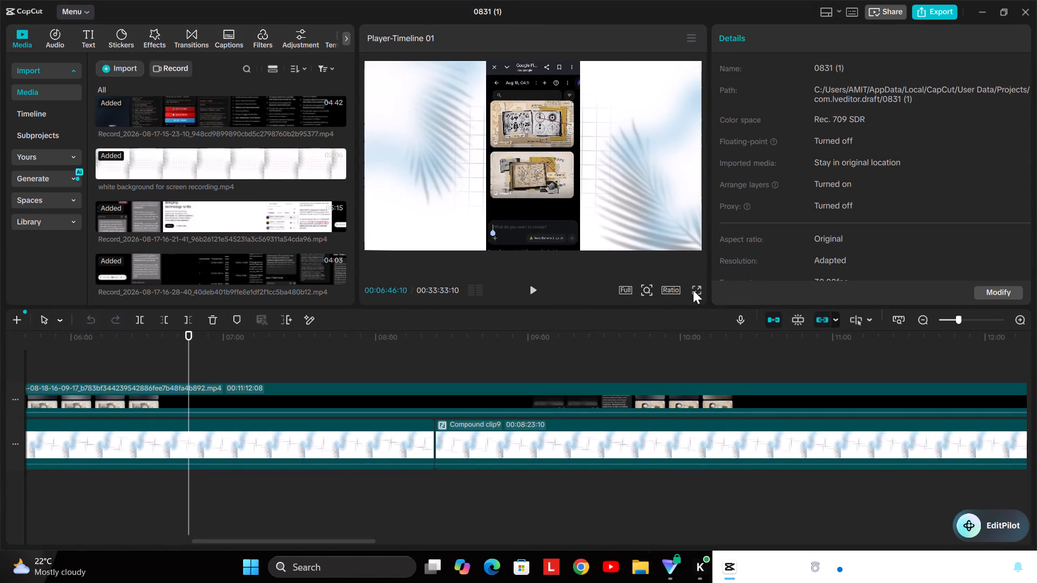
click(919, 316)
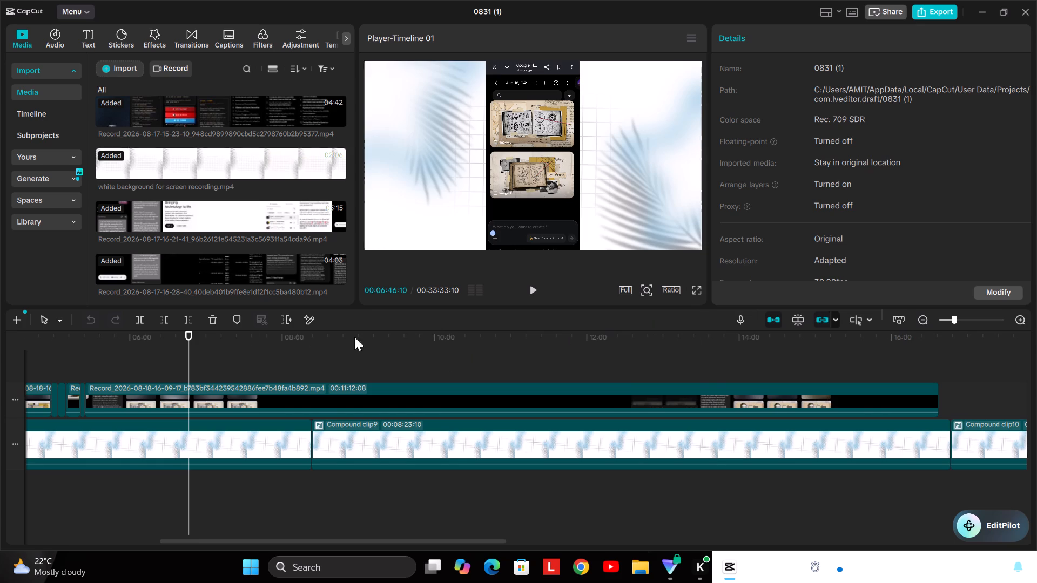
drag(192, 334, 58, 355)
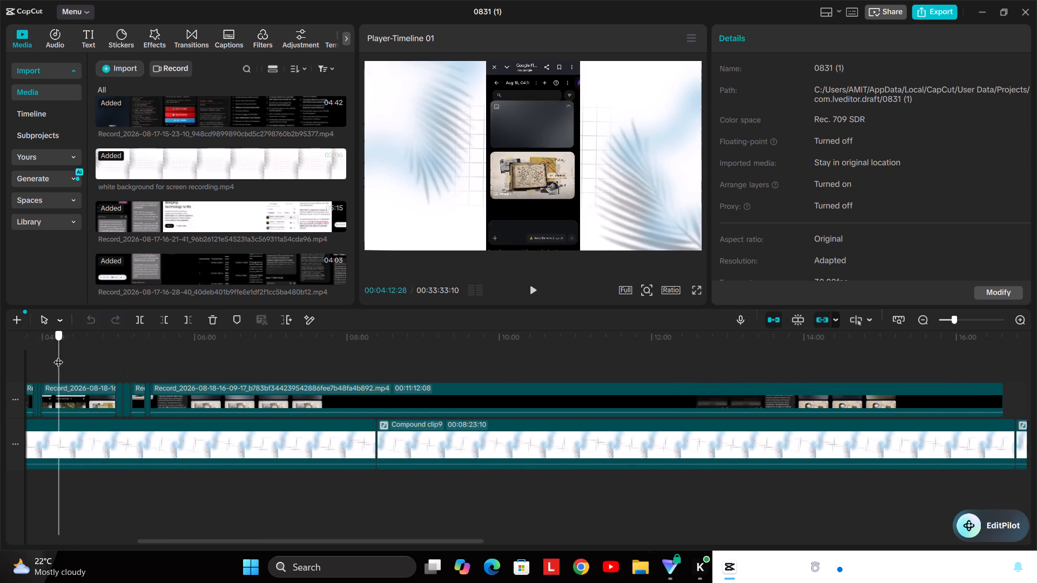
drag(58, 355, 217, 363)
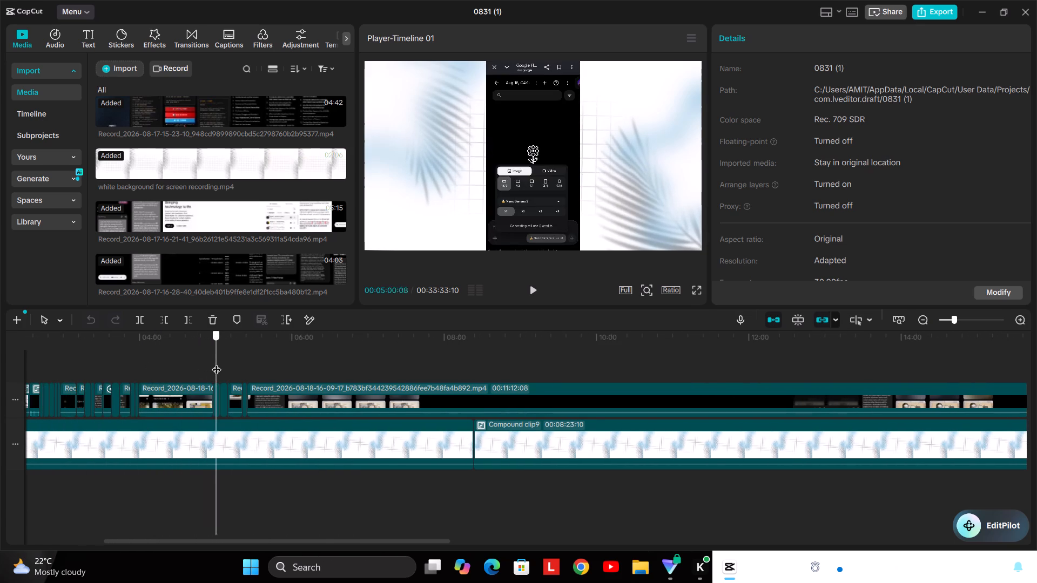
drag(217, 363, 228, 364)
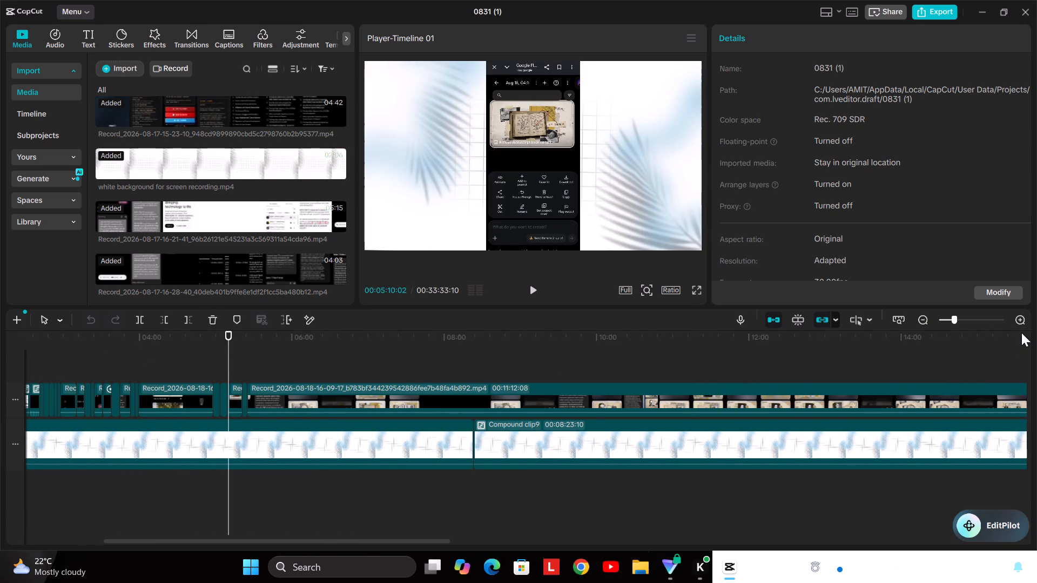
Scrub from about 00:04:57 to 00:06:00 to review the cuts, the Scene 2 Photo Prompt and the second image's generation.
click(1021, 321)
click(1021, 321)
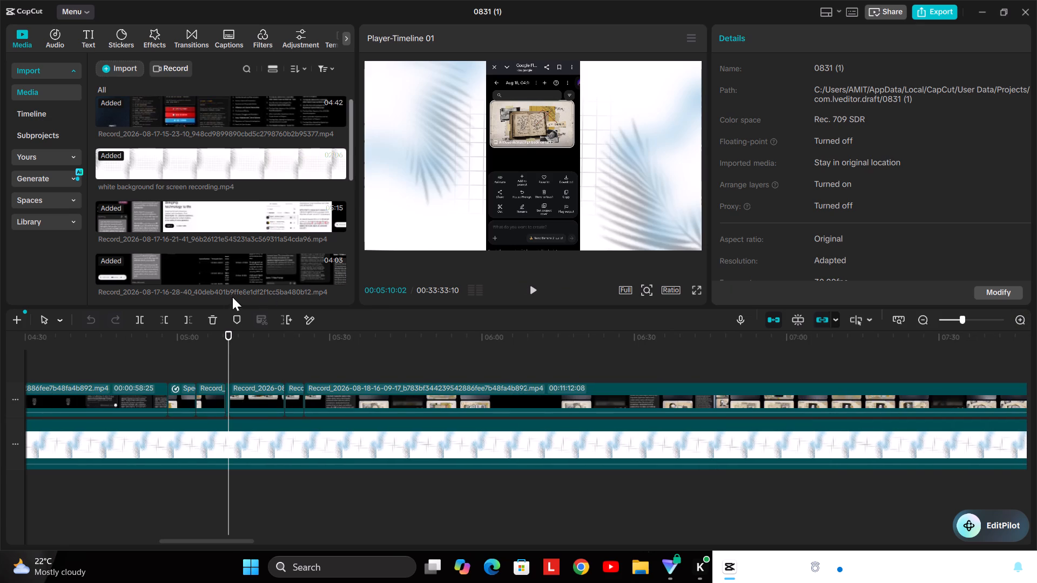
drag(228, 334, 160, 352)
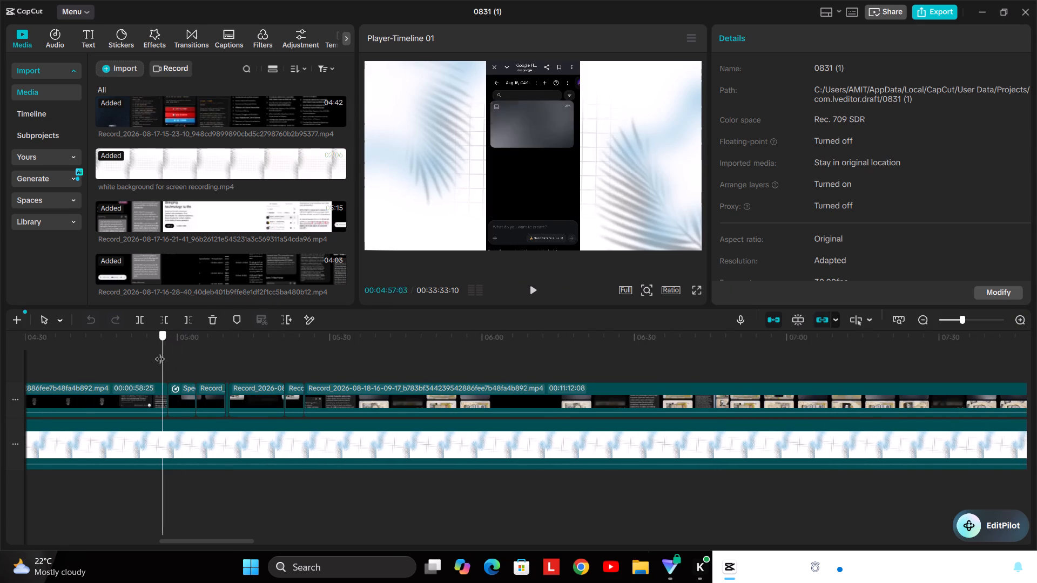
drag(160, 352, 214, 357)
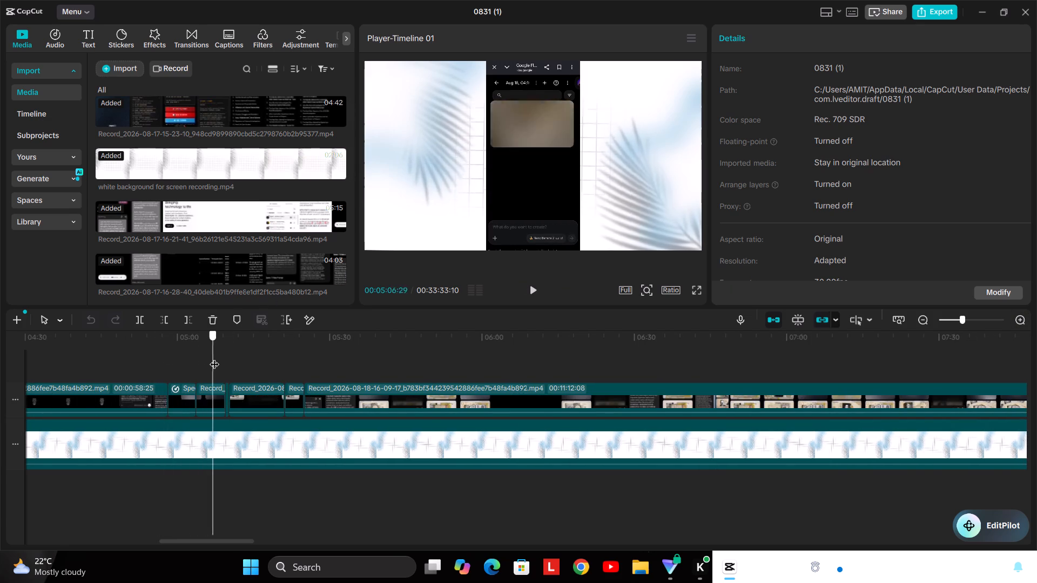
drag(214, 357, 287, 358)
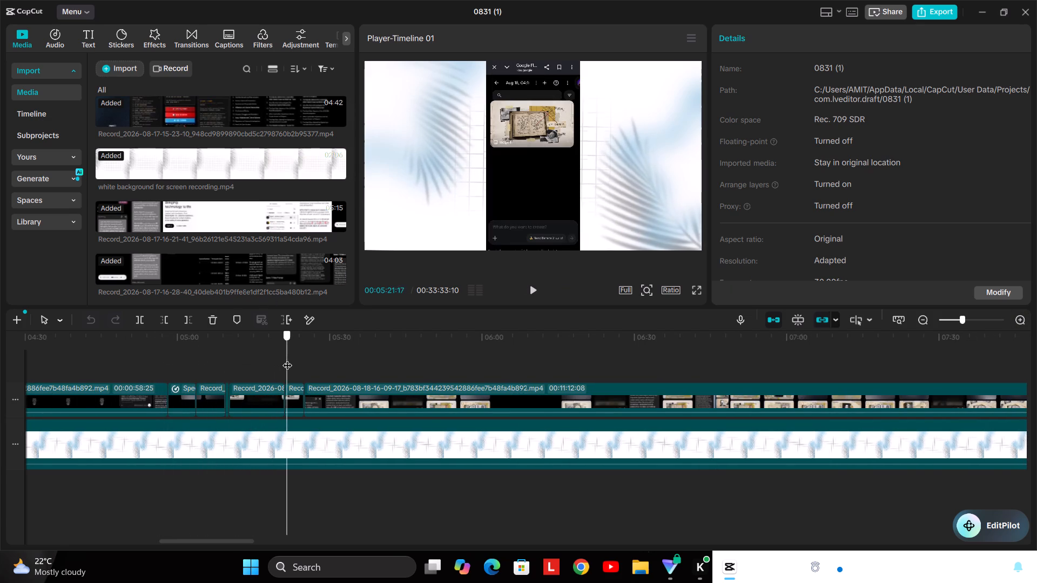
drag(287, 358, 322, 358)
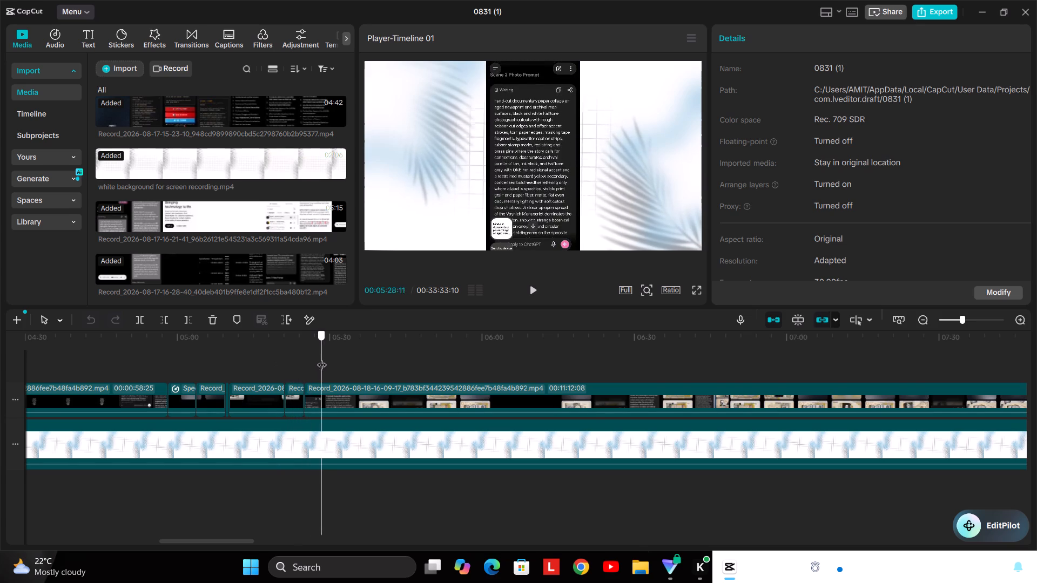
drag(322, 358, 361, 360)
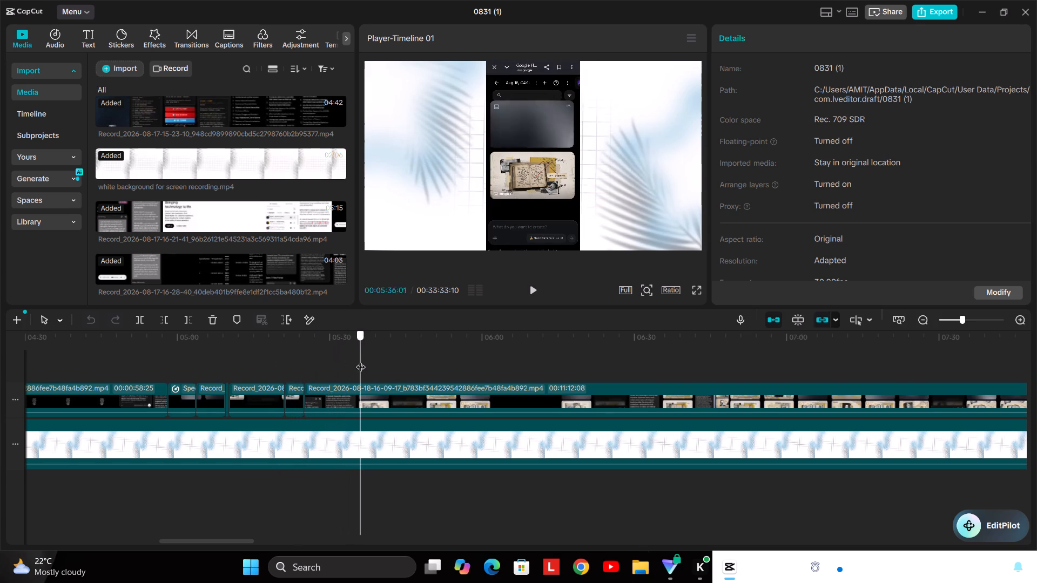
drag(361, 360, 424, 364)
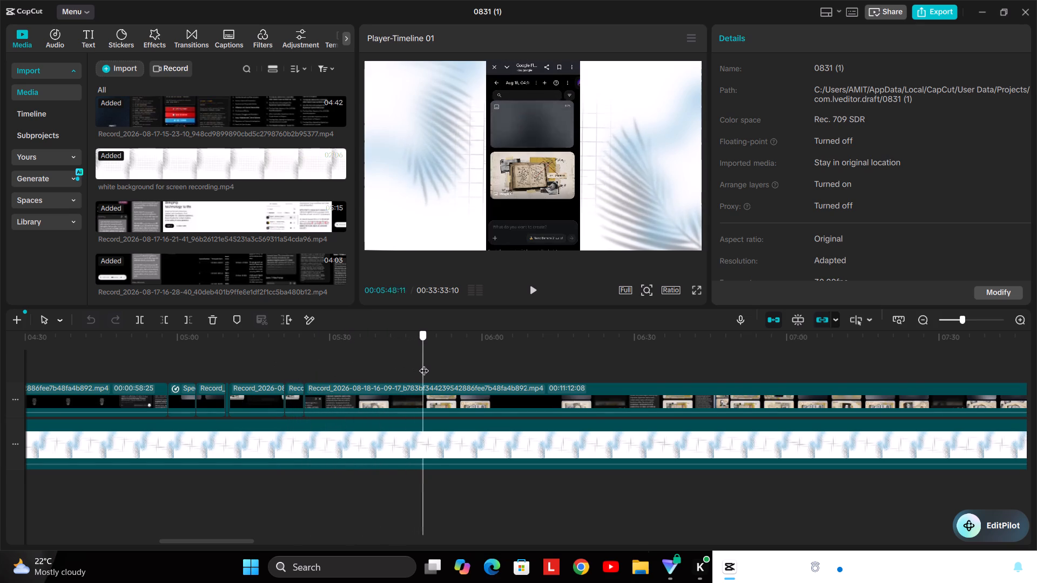
drag(424, 364, 484, 367)
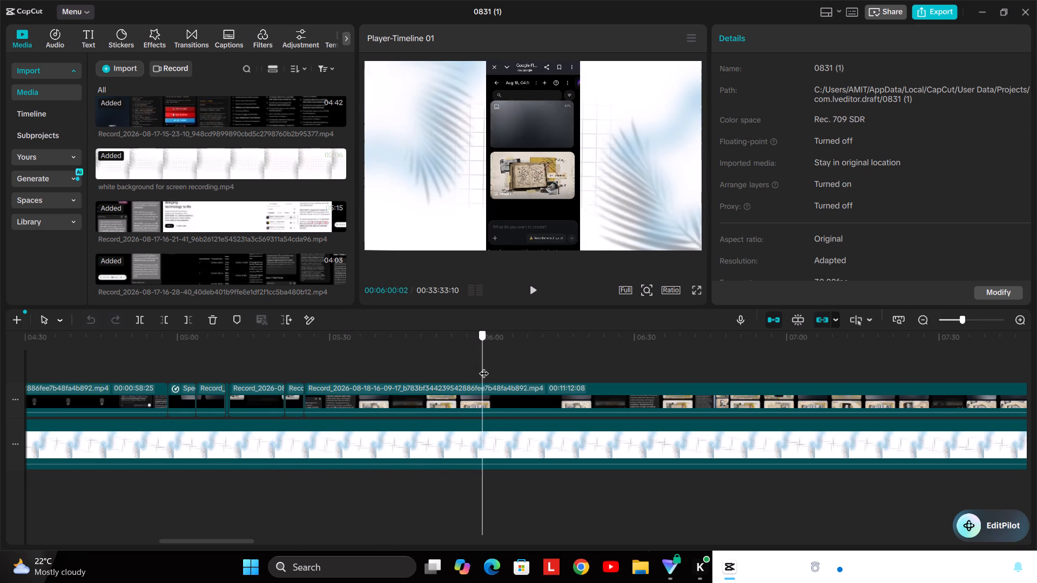
Recheck the footage from about 00:05:15 and place the playhead at about 00:05:36, where the second image is generating in Google Flow.
drag(484, 367, 240, 357)
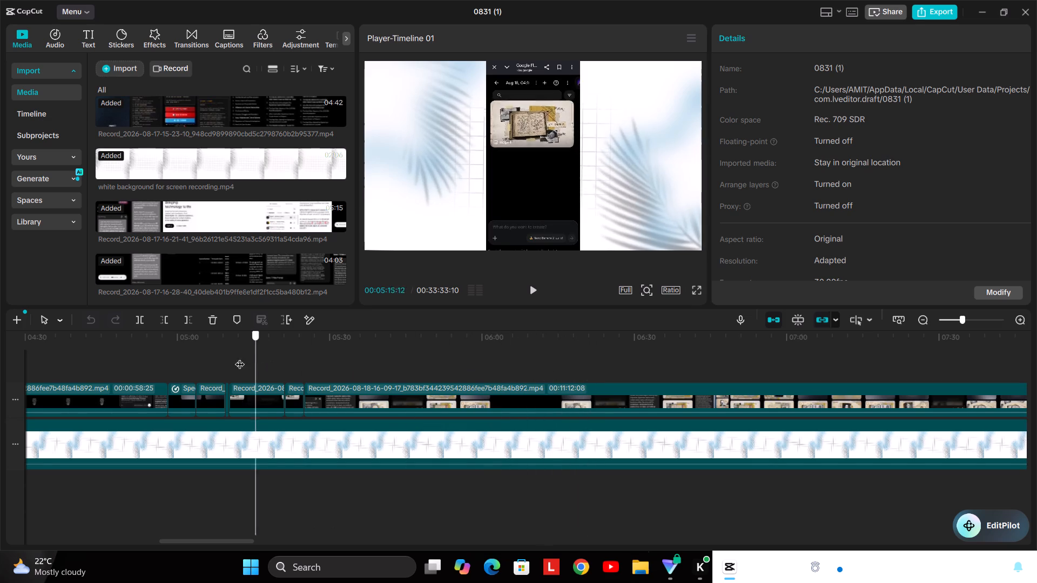
drag(240, 357, 316, 337)
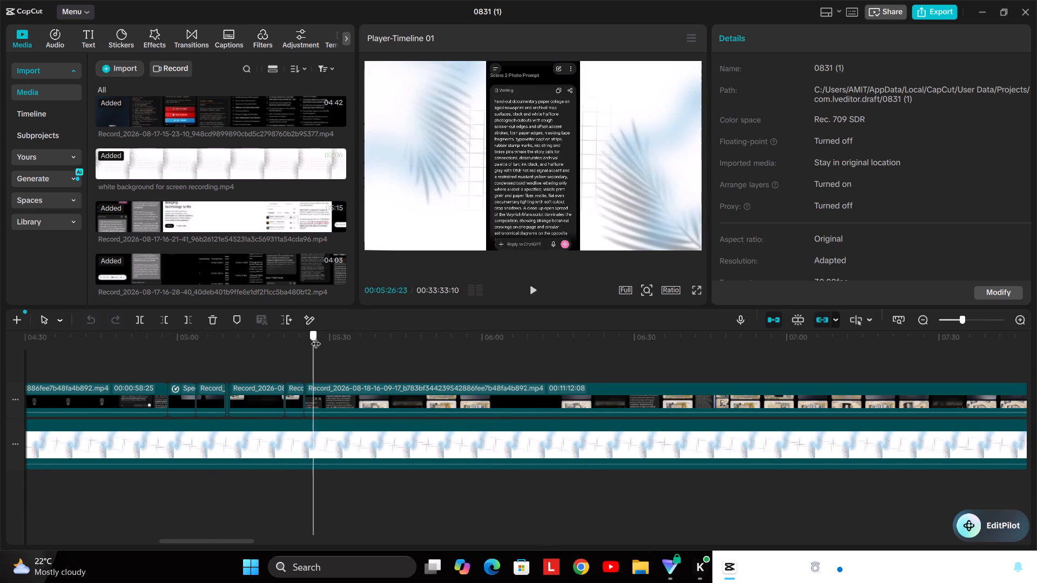
drag(316, 337, 379, 342)
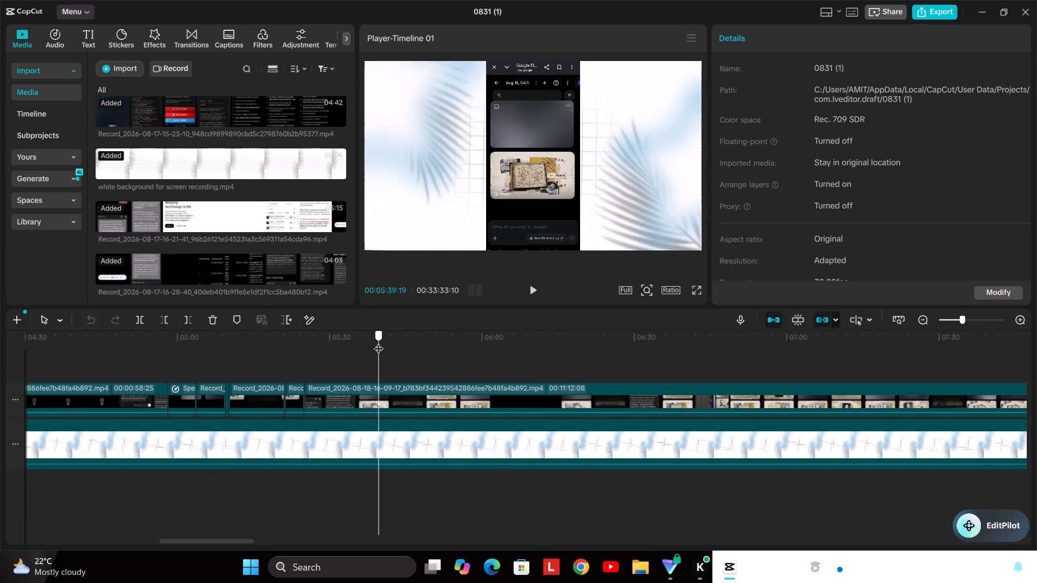
drag(379, 342, 259, 342)
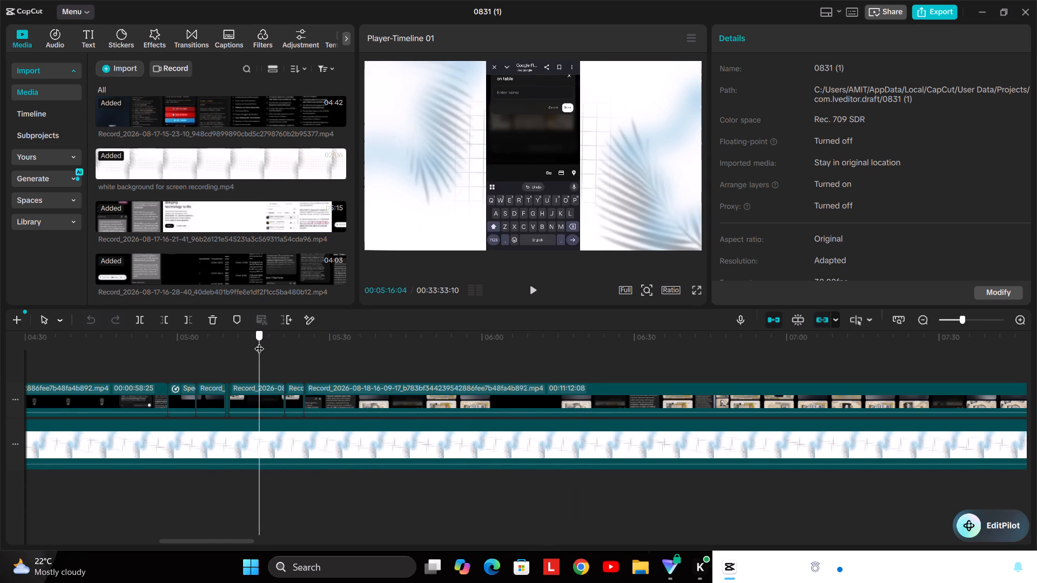
drag(259, 342, 301, 342)
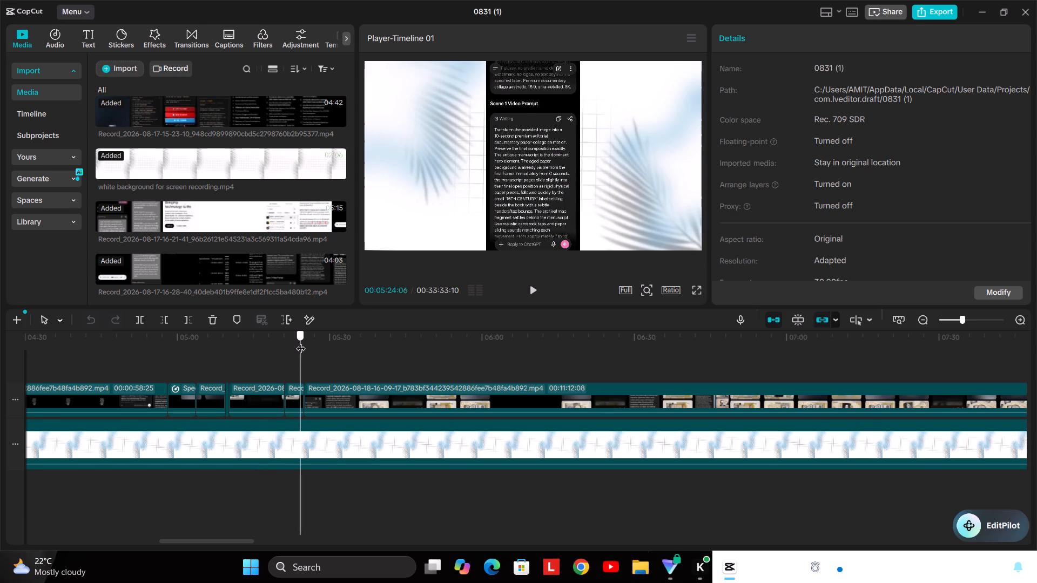
drag(301, 342, 326, 341)
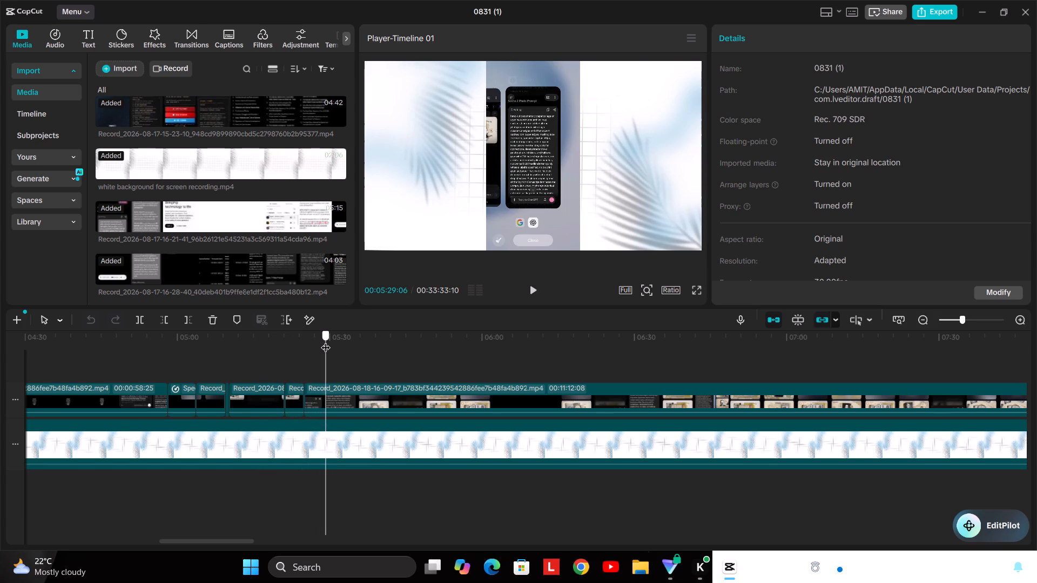
drag(326, 341, 325, 341)
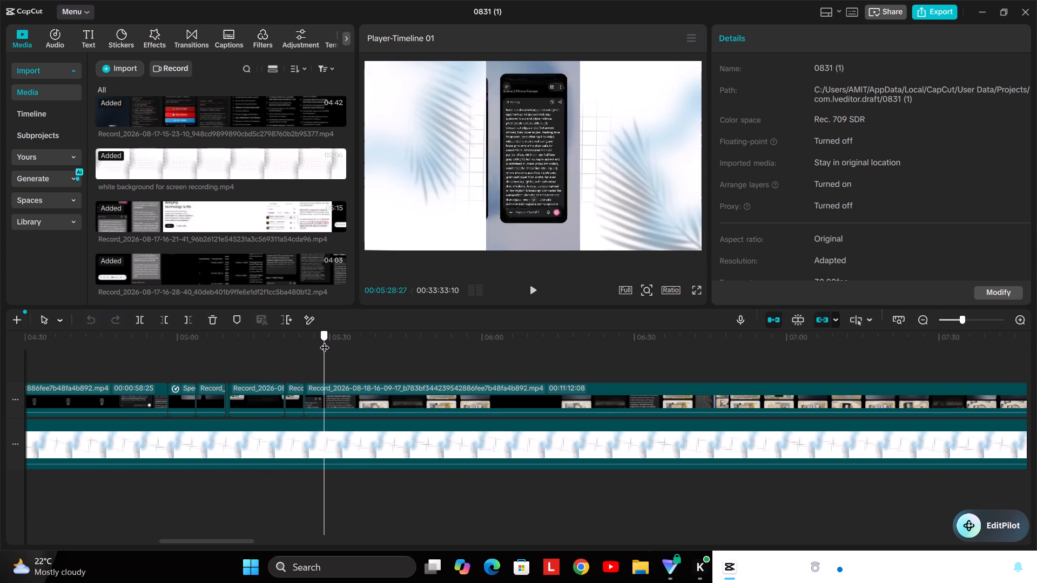
drag(325, 341, 341, 341)
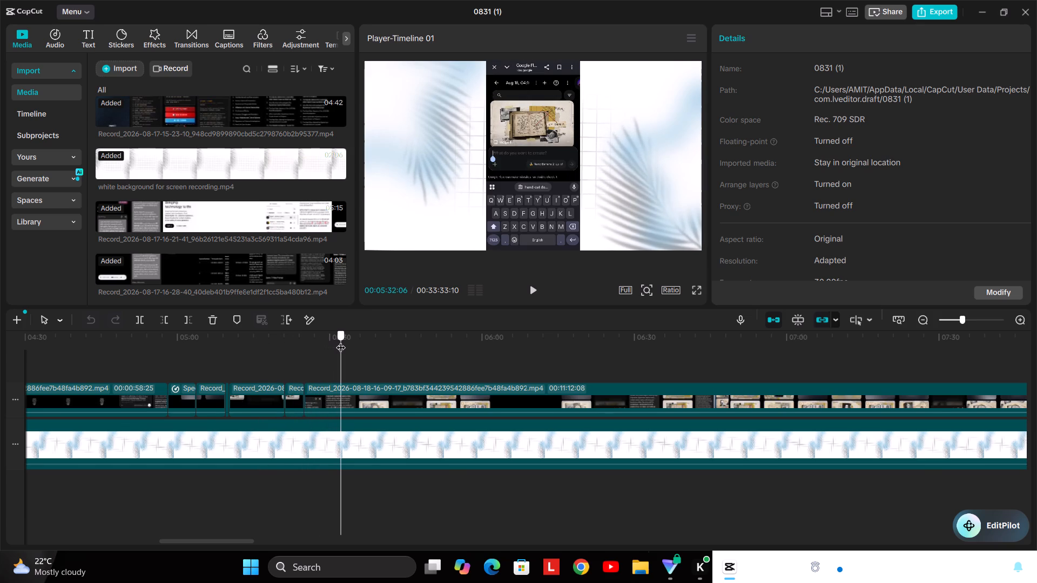
drag(341, 341, 360, 340)
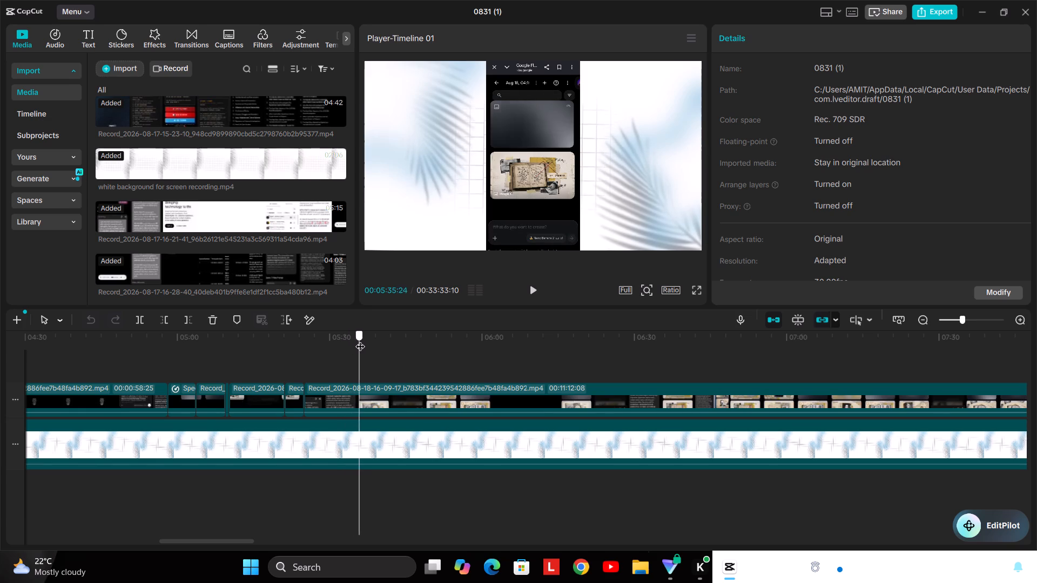
drag(360, 340, 361, 340)
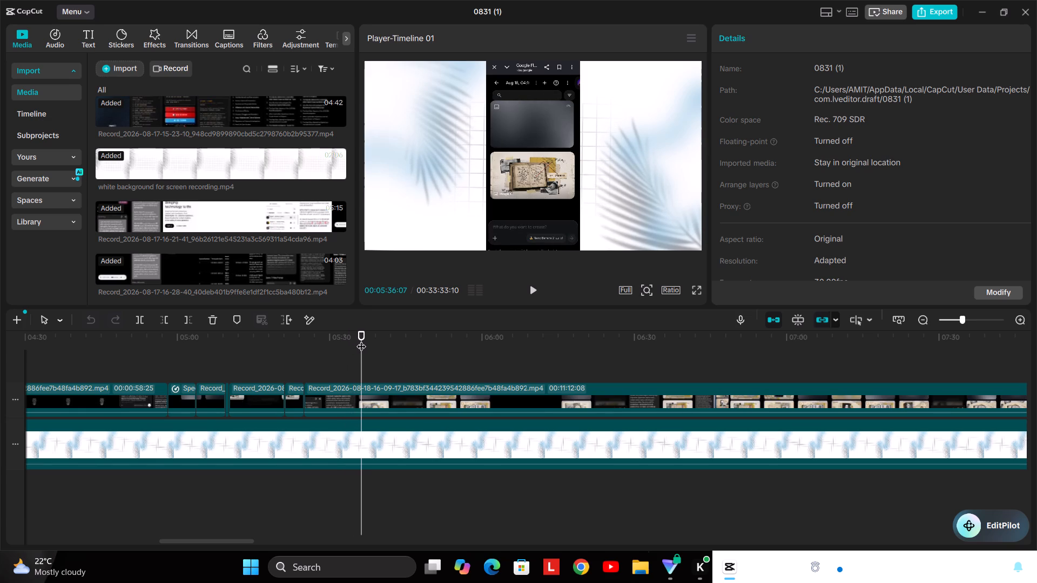
Select the long screen recording clip under the playhead at about 00:05:36, with the timeline enlarged around it.
click(413, 391)
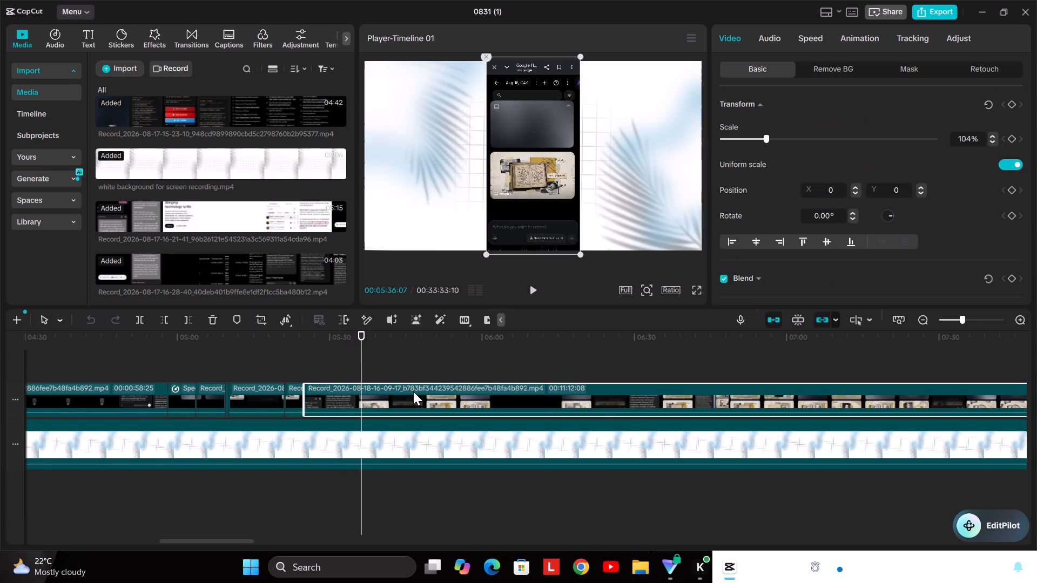
click(1016, 322)
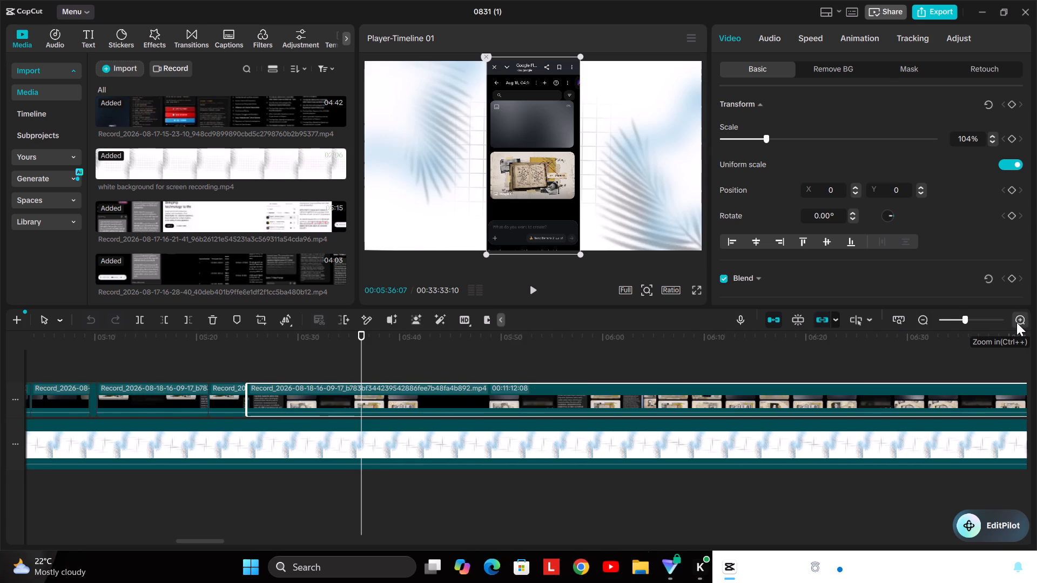
click(1016, 322)
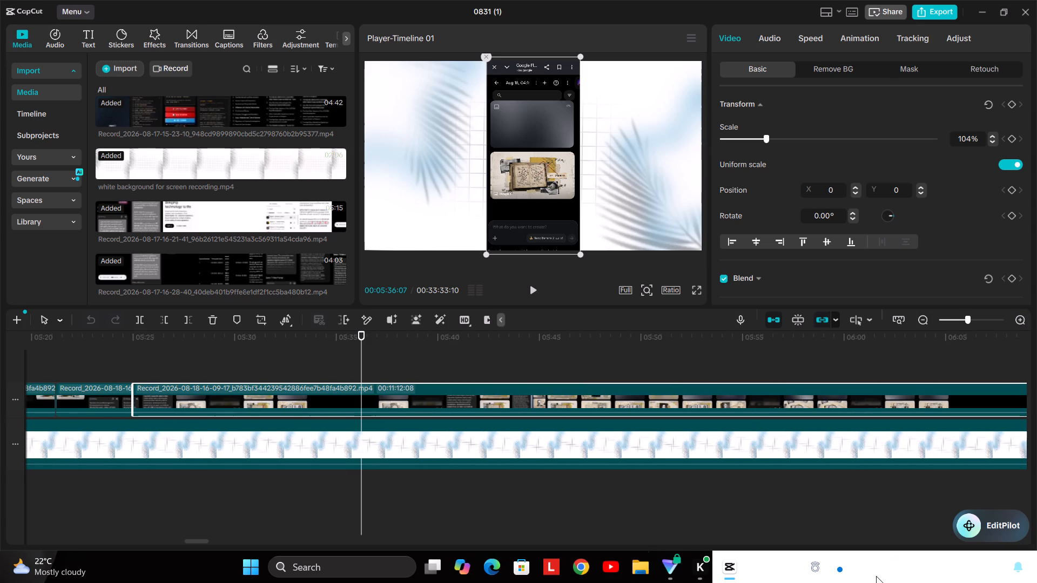
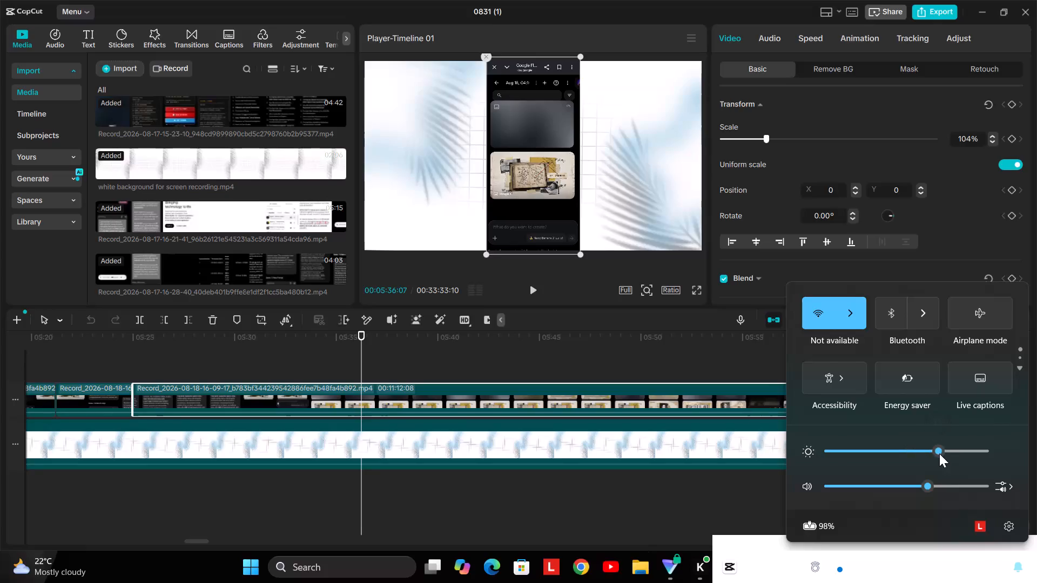
Scrub the footage between about 00:05:02 and 00:05:53 to recheck the existing cuts, the Scene 2 Photo Prompt and the image generation.
click(705, 356)
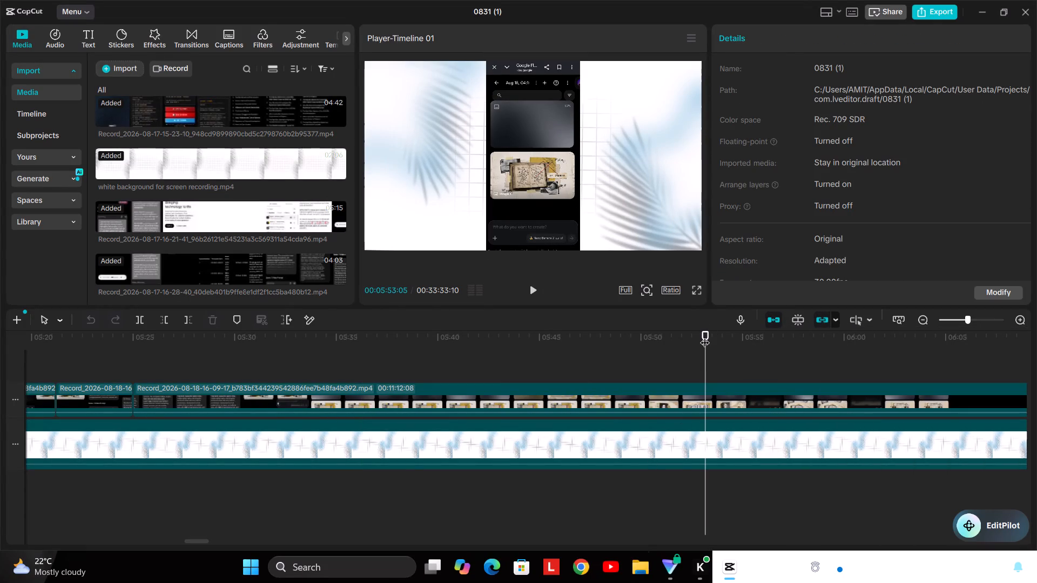
drag(704, 336, 325, 354)
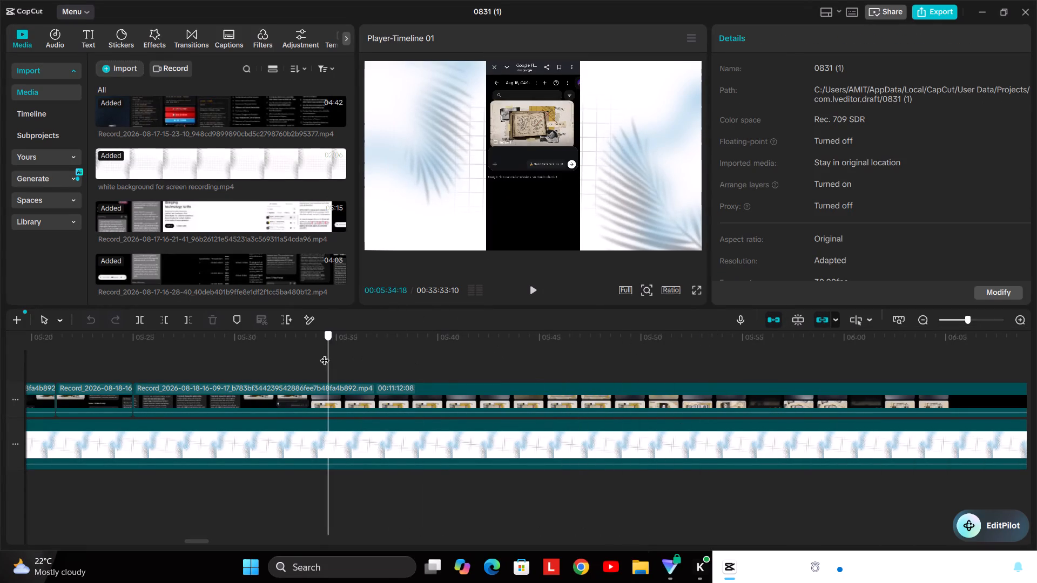
drag(325, 354, 315, 413)
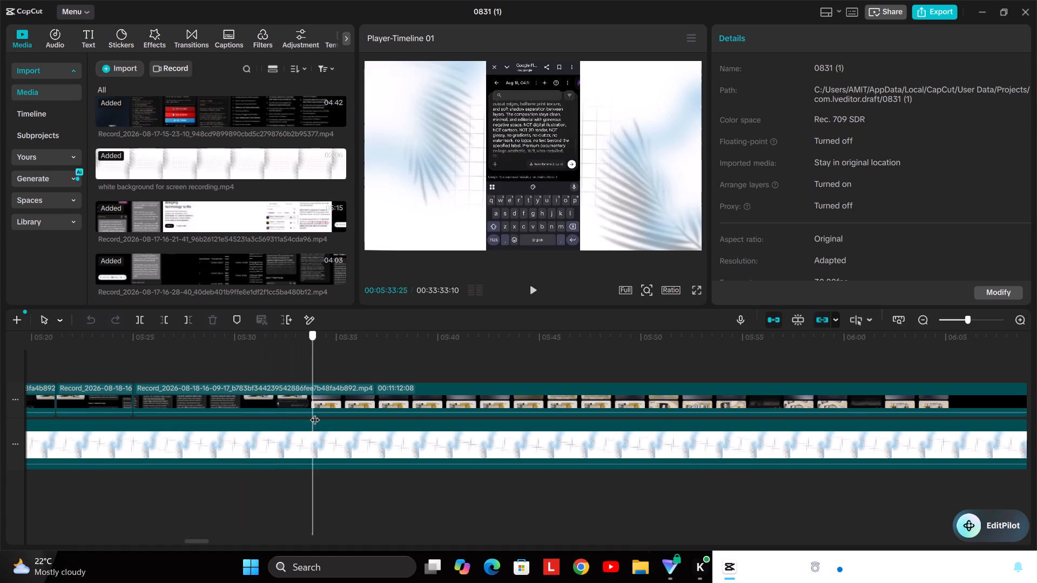
drag(315, 413, 361, 402)
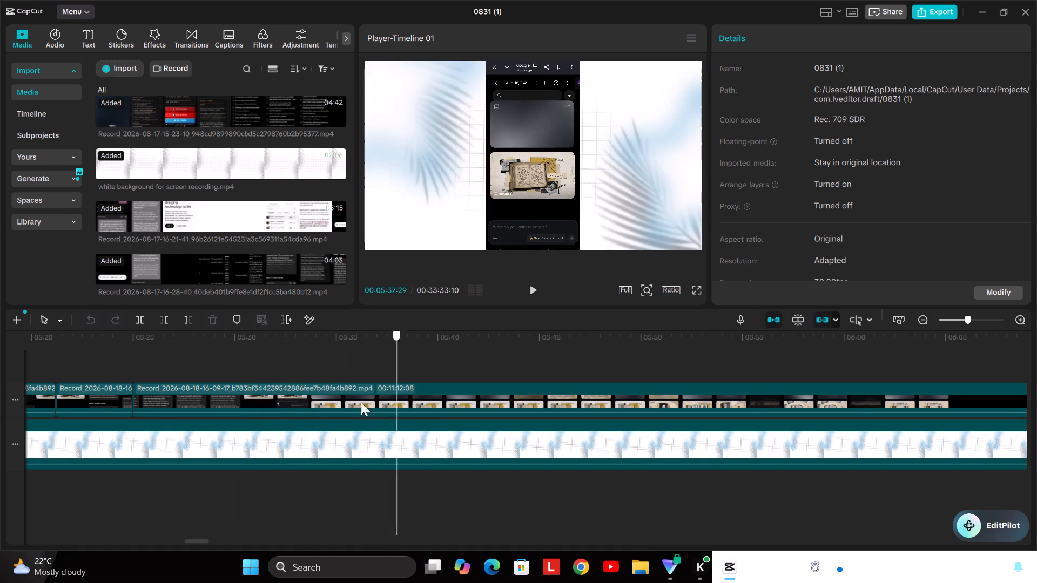
drag(361, 402, 247, 399)
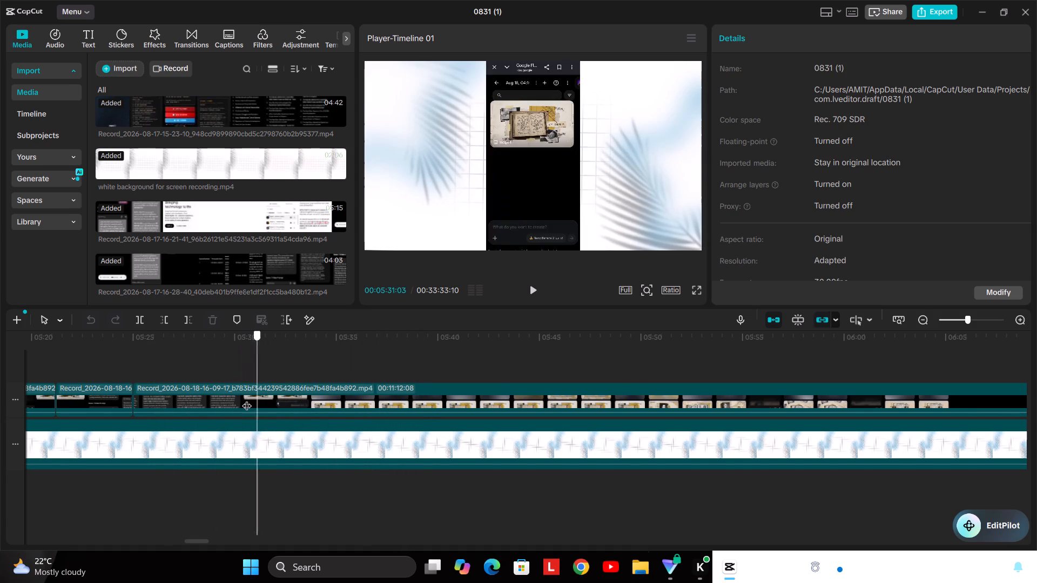
drag(247, 399, 703, 390)
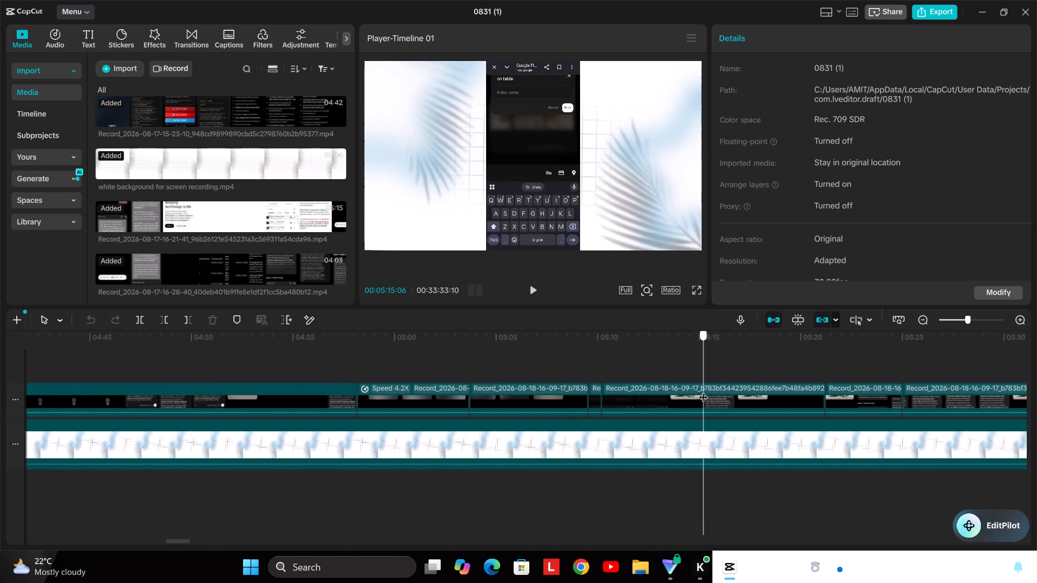
drag(703, 390, 461, 384)
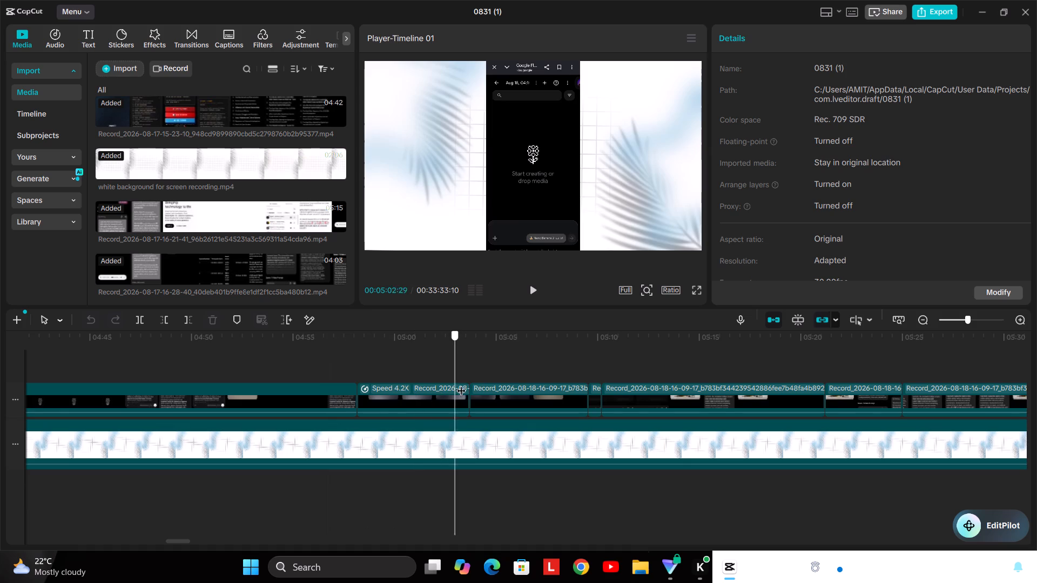
drag(461, 384, 601, 381)
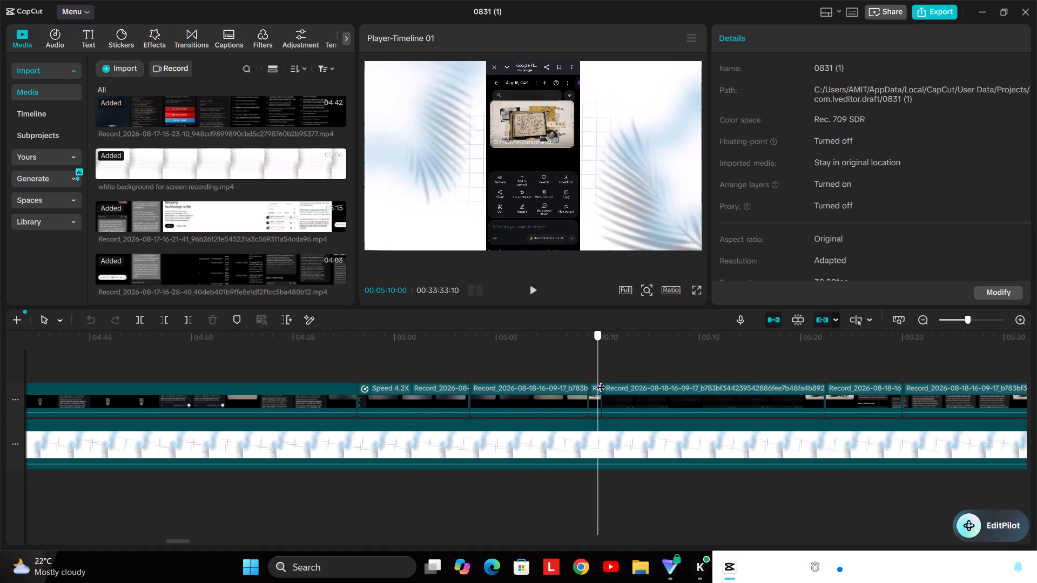
drag(601, 381, 811, 376)
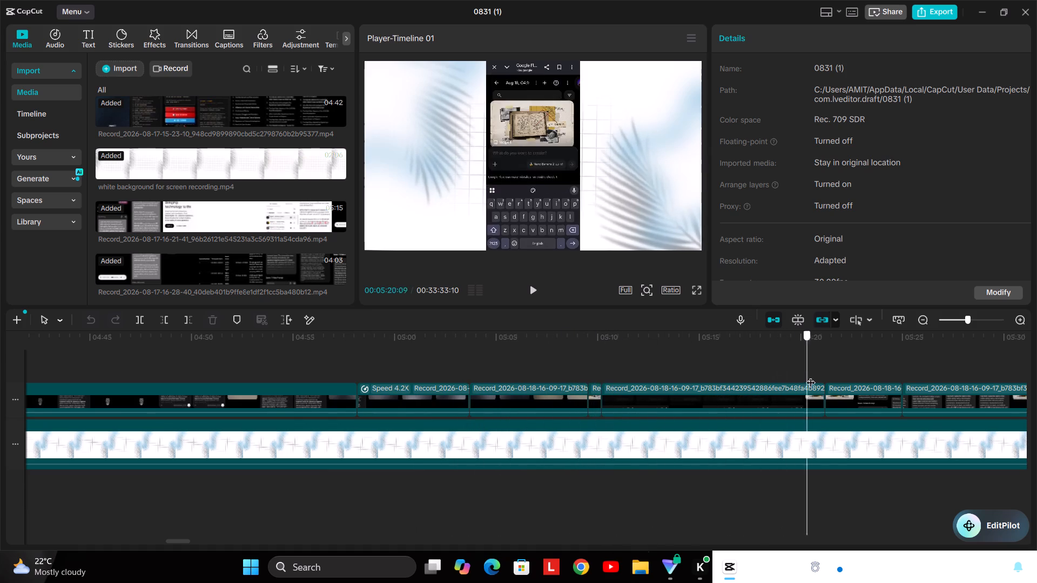
drag(811, 376, 932, 378)
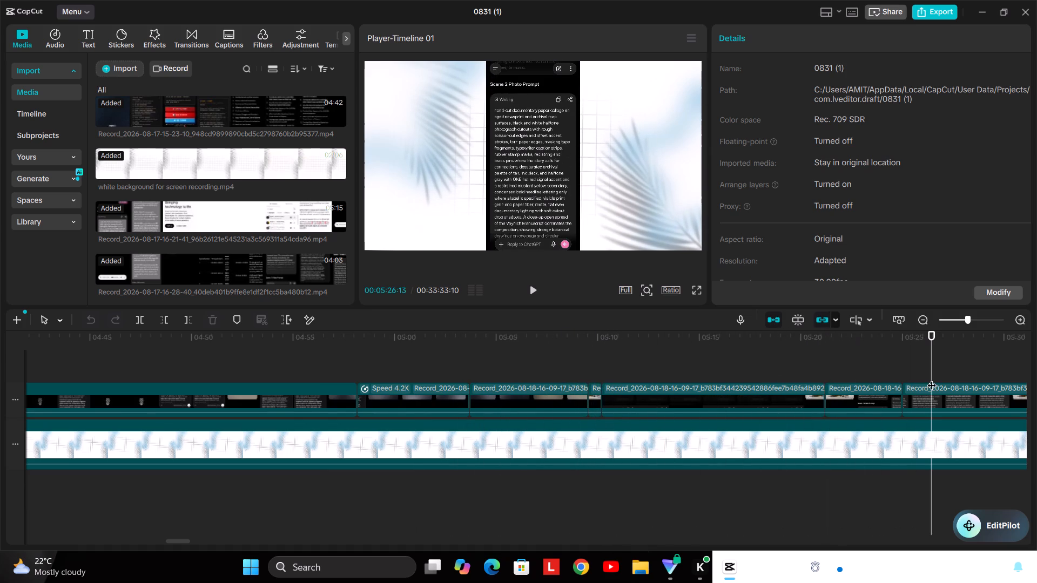
drag(934, 350, 967, 361)
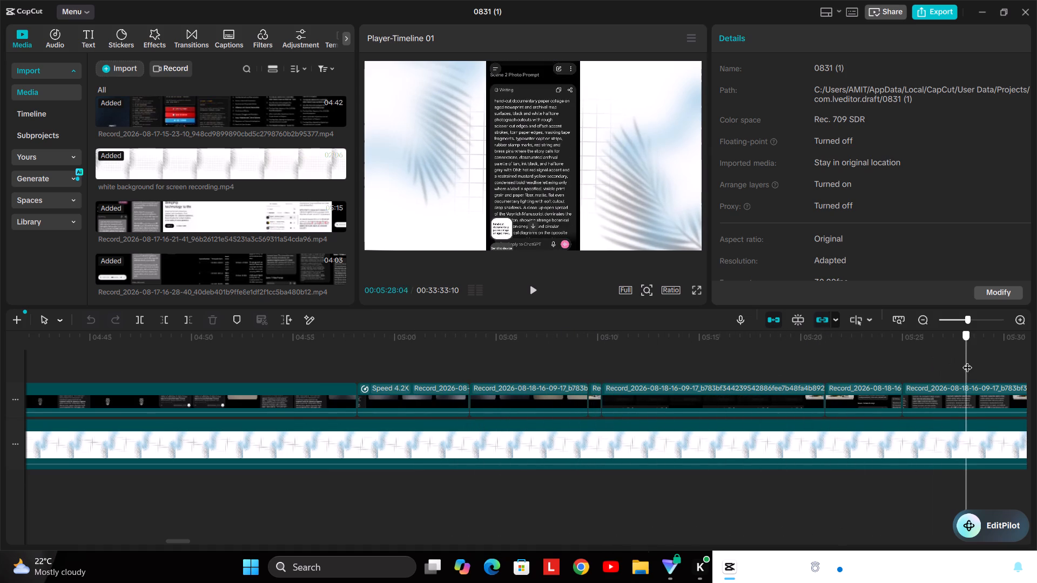
Split the long screen recording clip at about 00:05:37, while the second image is generating in Google Flow.
drag(967, 361, 905, 364)
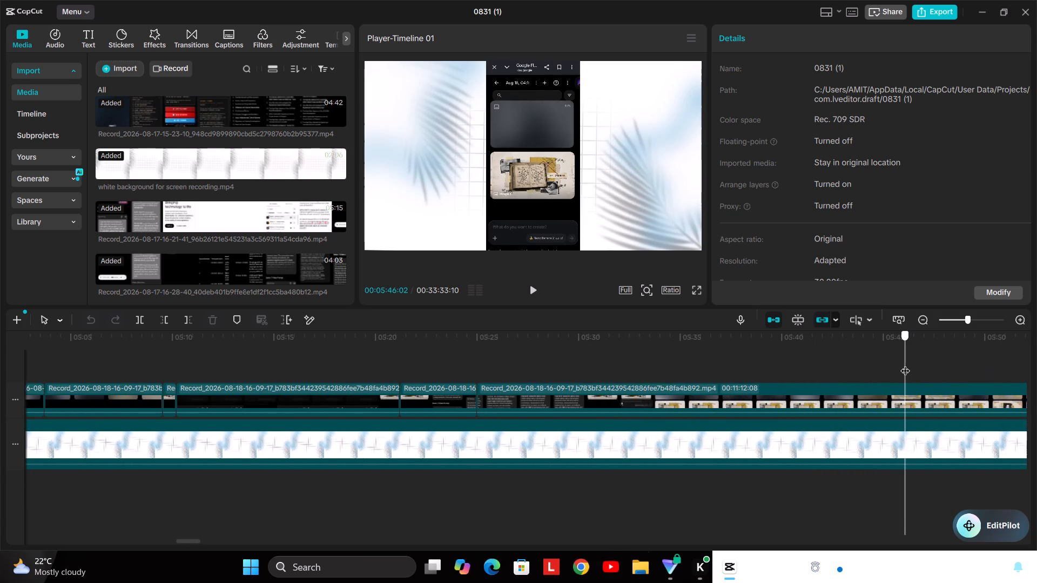
drag(905, 364, 863, 361)
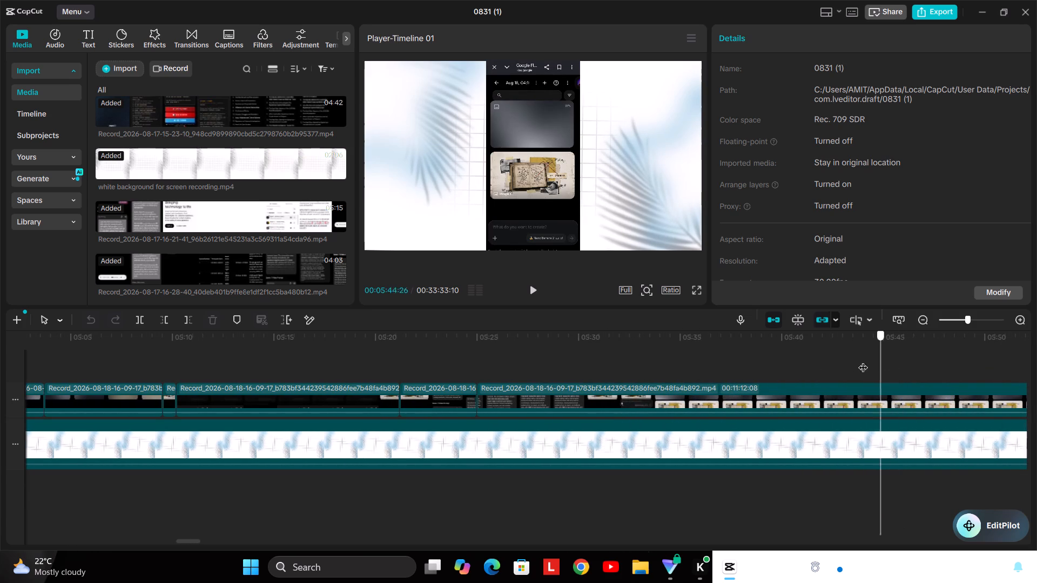
drag(863, 361, 672, 353)
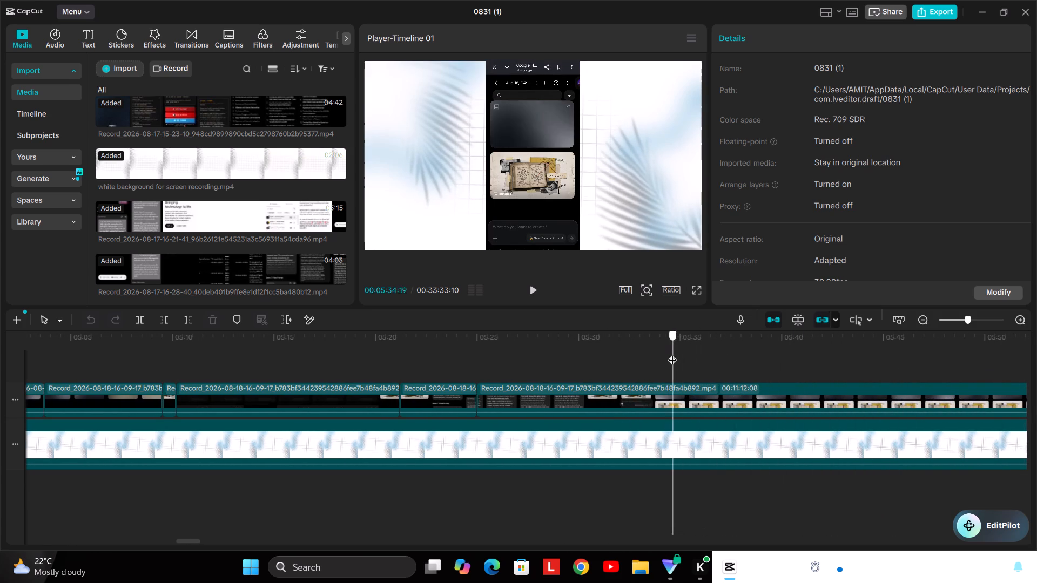
drag(672, 353, 728, 371)
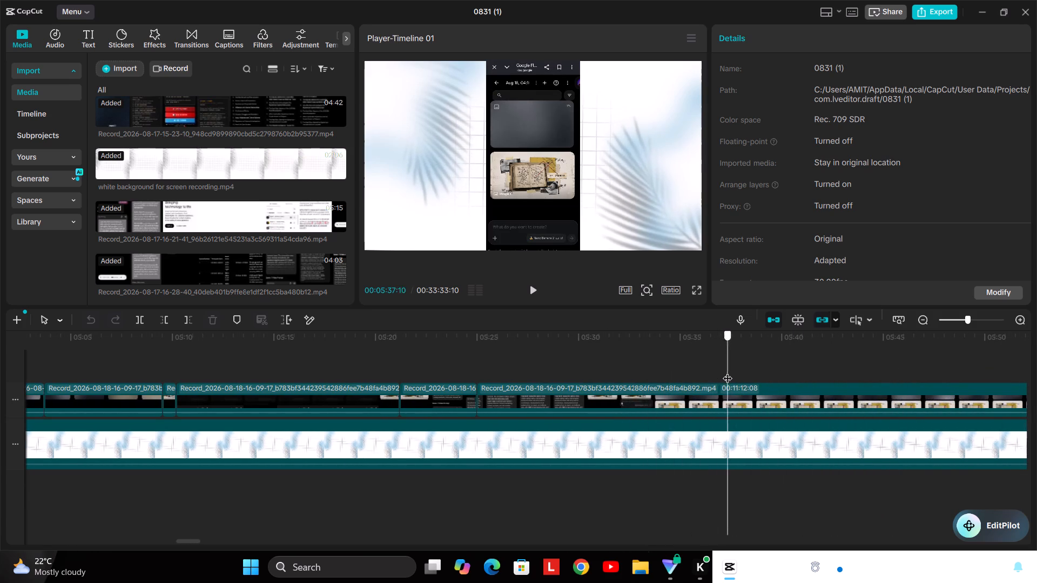
drag(728, 371, 677, 361)
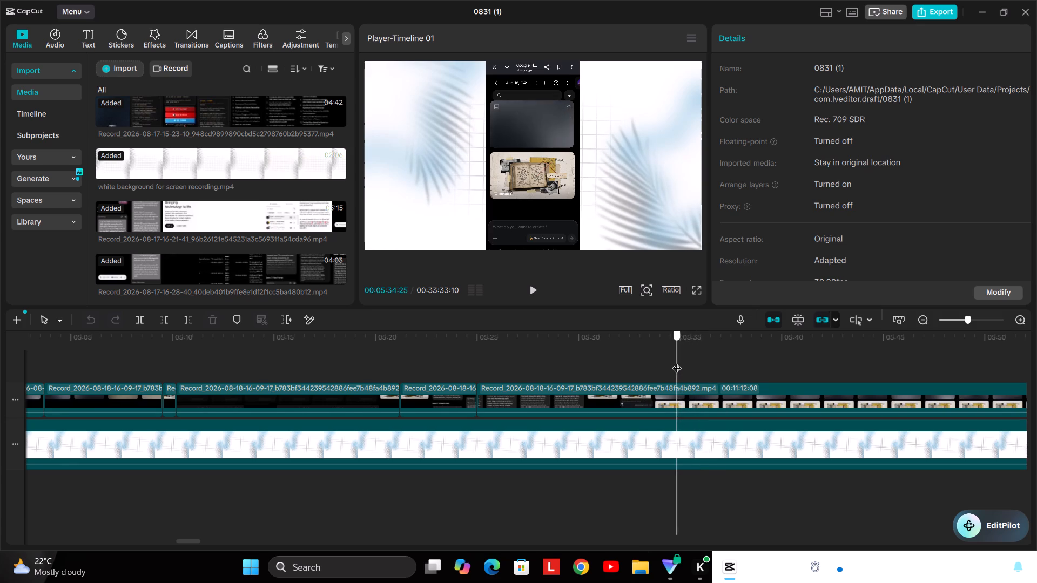
drag(677, 361, 729, 367)
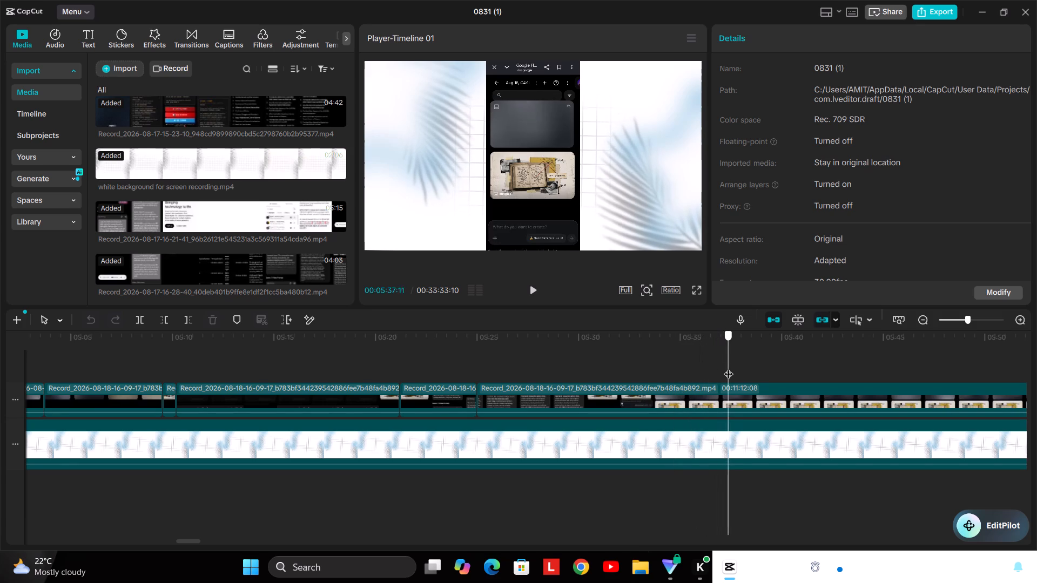
drag(729, 367, 739, 370)
click(784, 385)
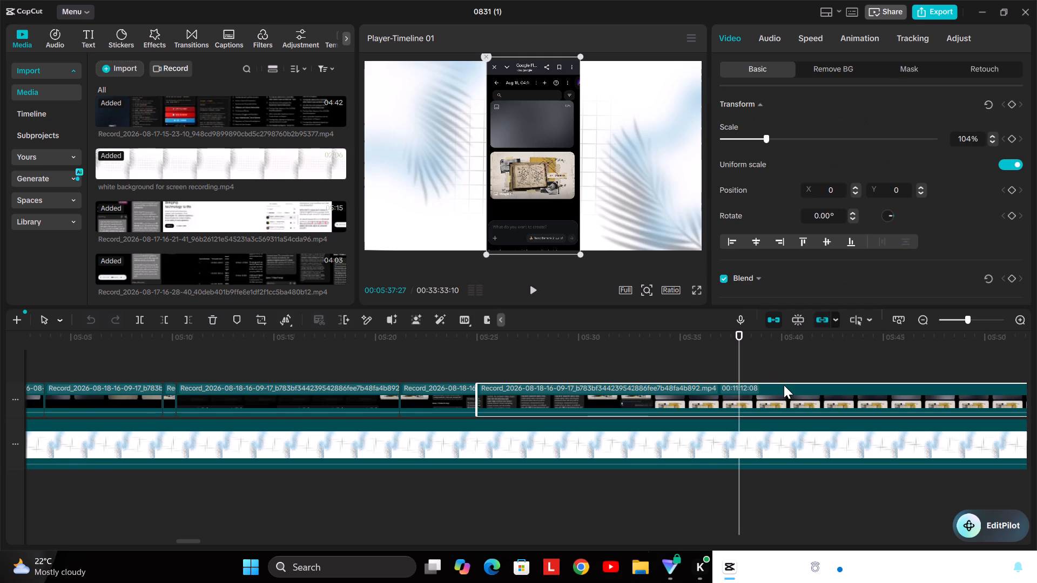
key(ctrl+b)
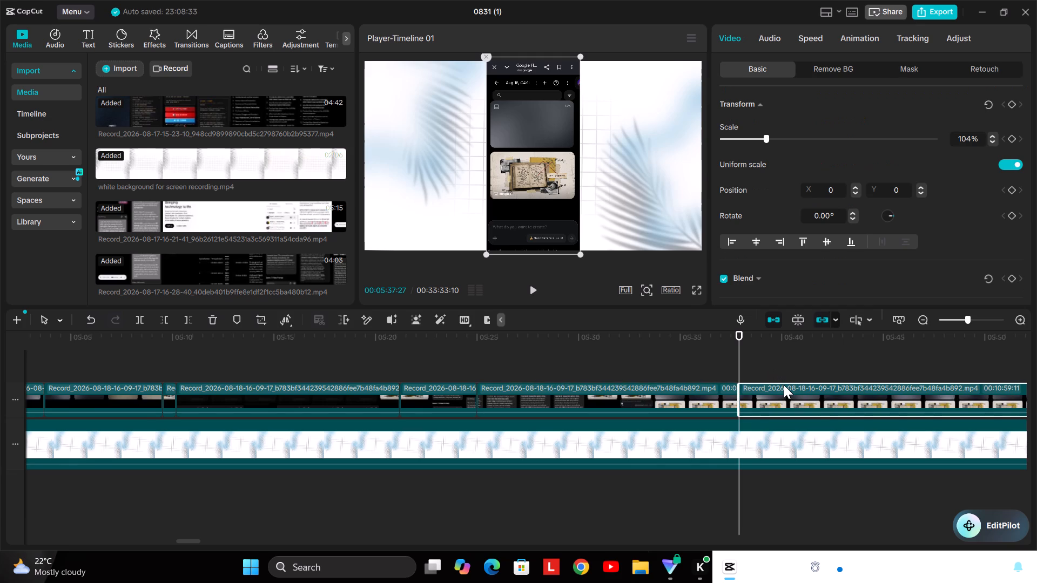
Review the second image's generation progress, including full screen, and split the recording clip at about 00:06:02, near the end of the wait.
key(space)
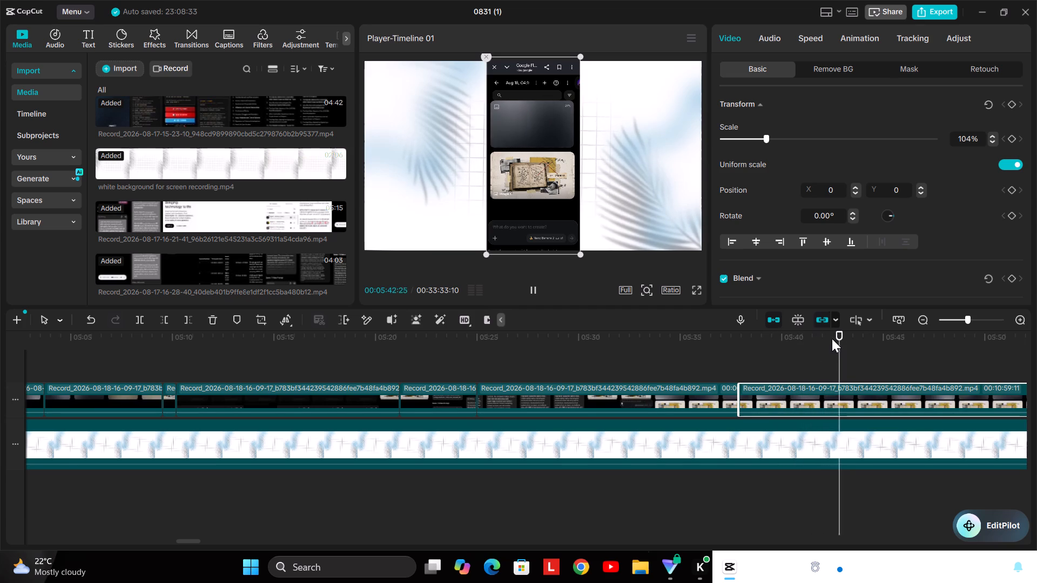
drag(832, 338, 922, 341)
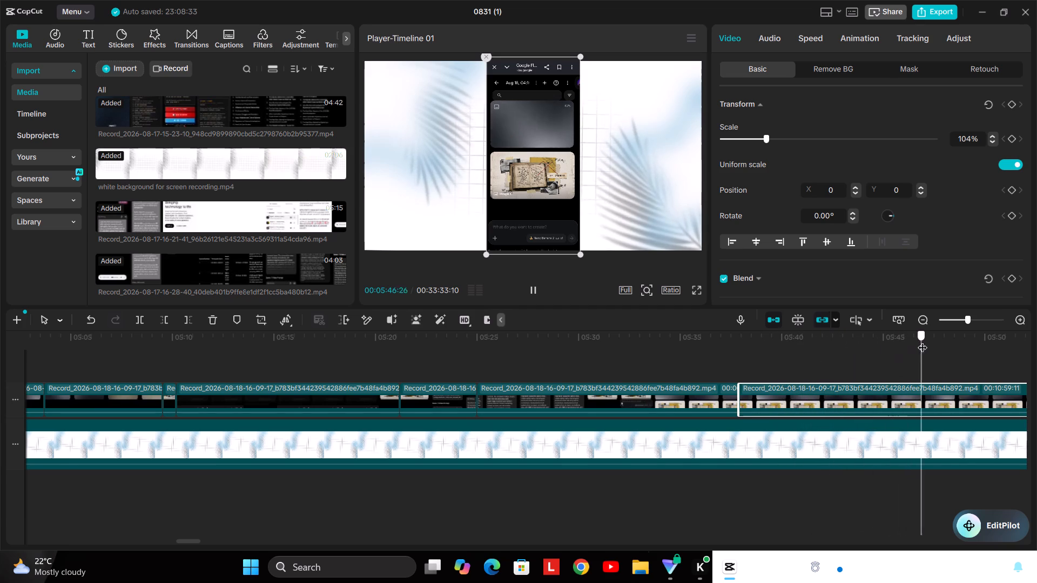
drag(922, 341, 1014, 338)
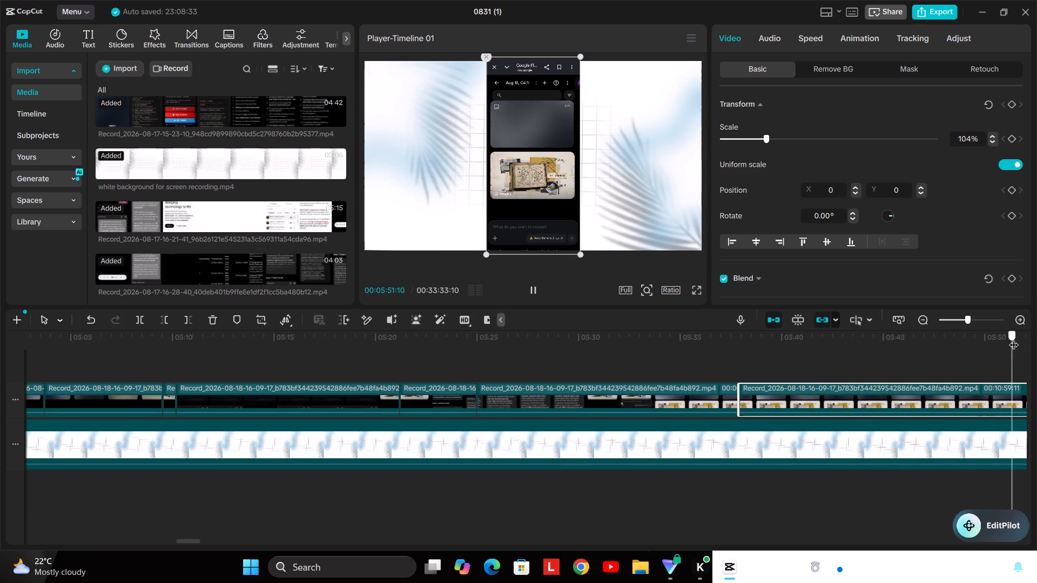
drag(1014, 338, 1015, 334)
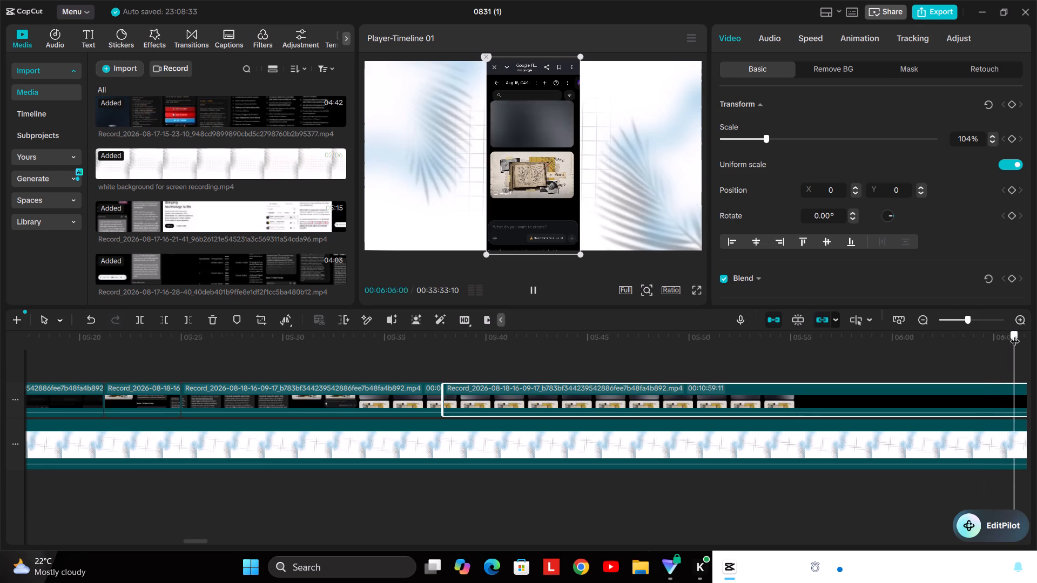
drag(1015, 334, 808, 320)
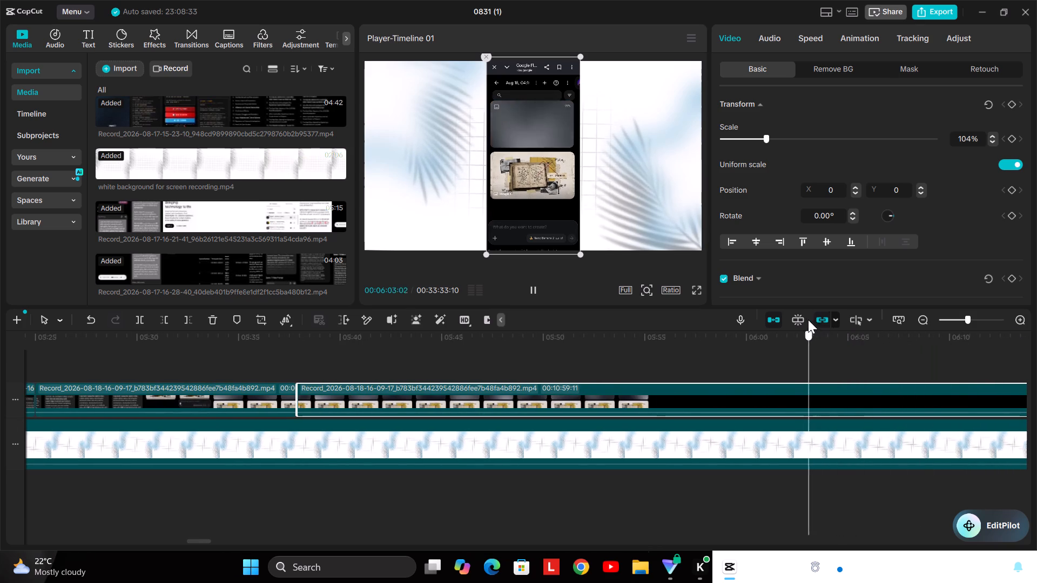
drag(808, 320, 639, 303)
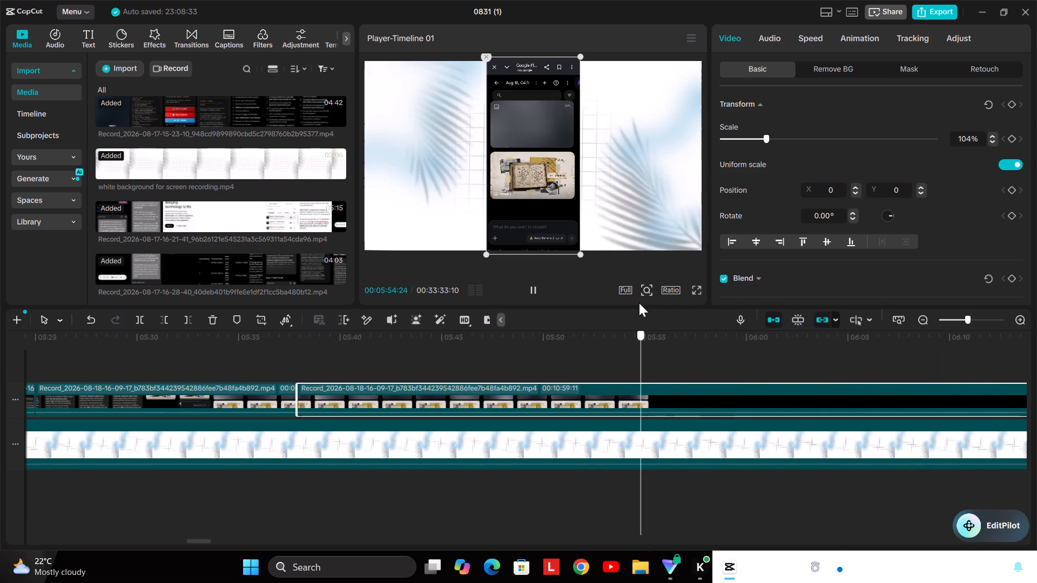
drag(639, 303, 678, 341)
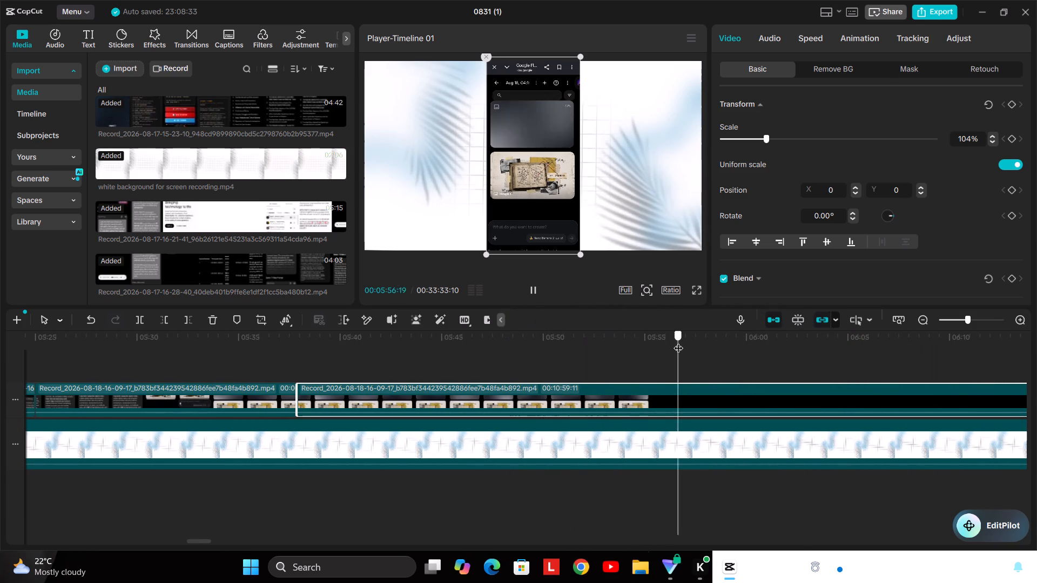
drag(678, 341, 855, 353)
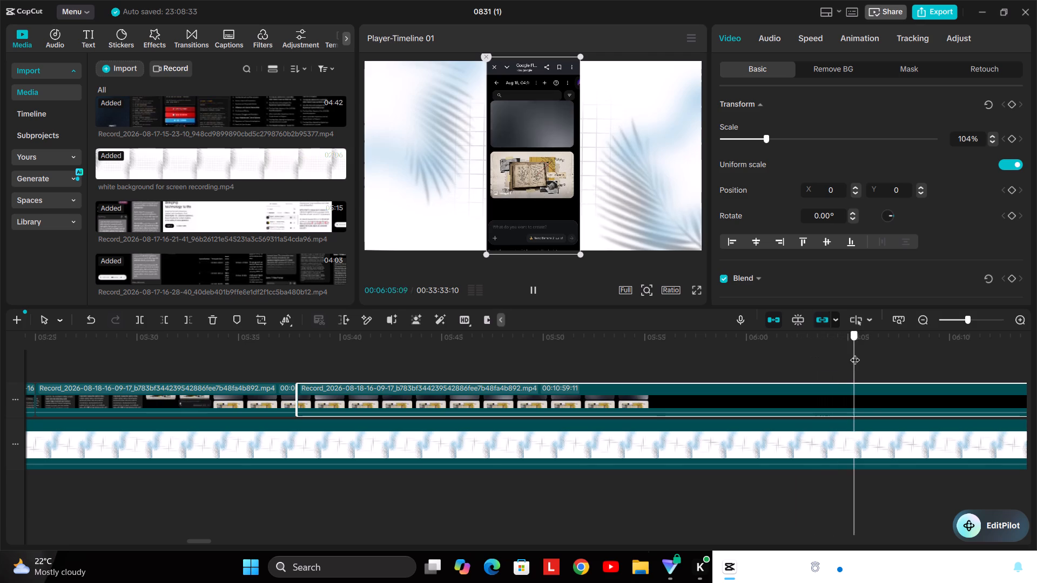
drag(855, 353, 781, 355)
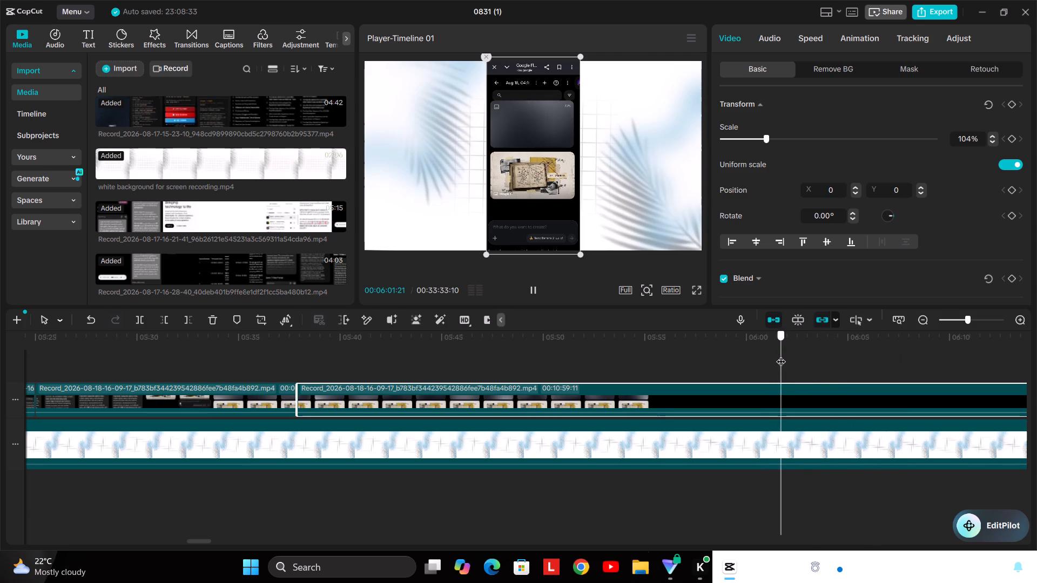
drag(781, 355, 789, 354)
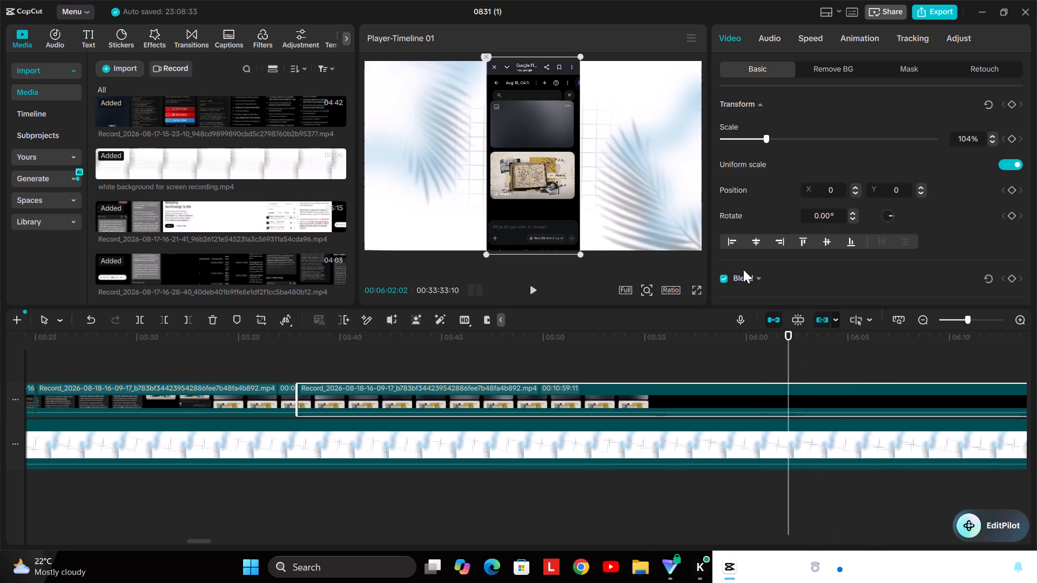
click(695, 290)
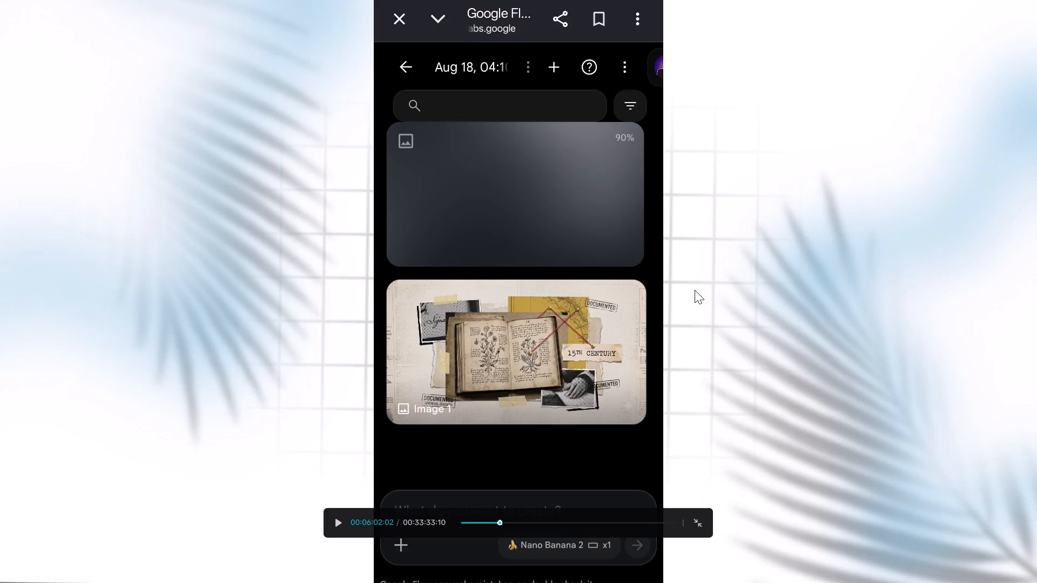
key(Escape)
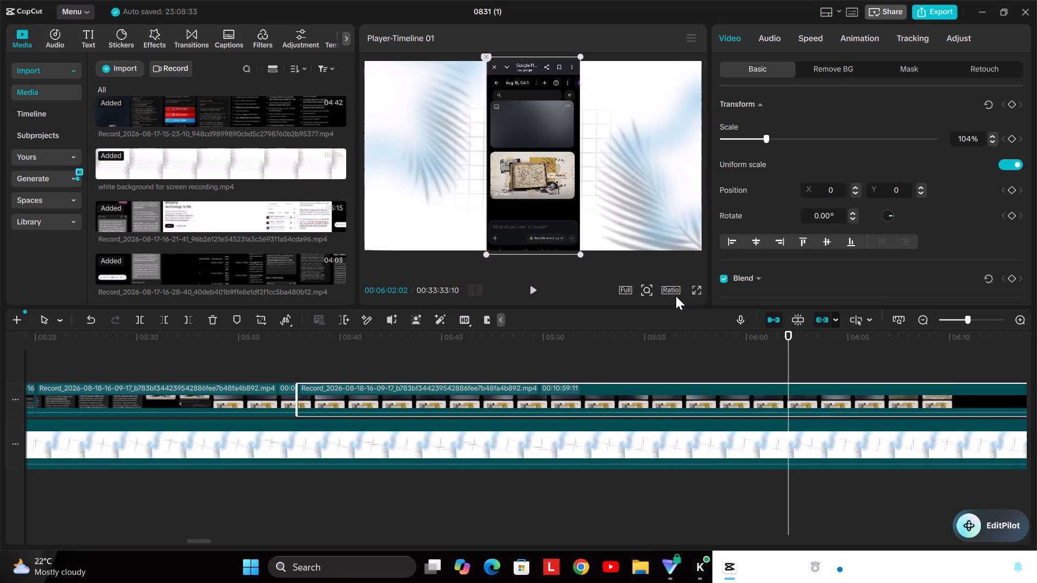
key(ctrl+b)
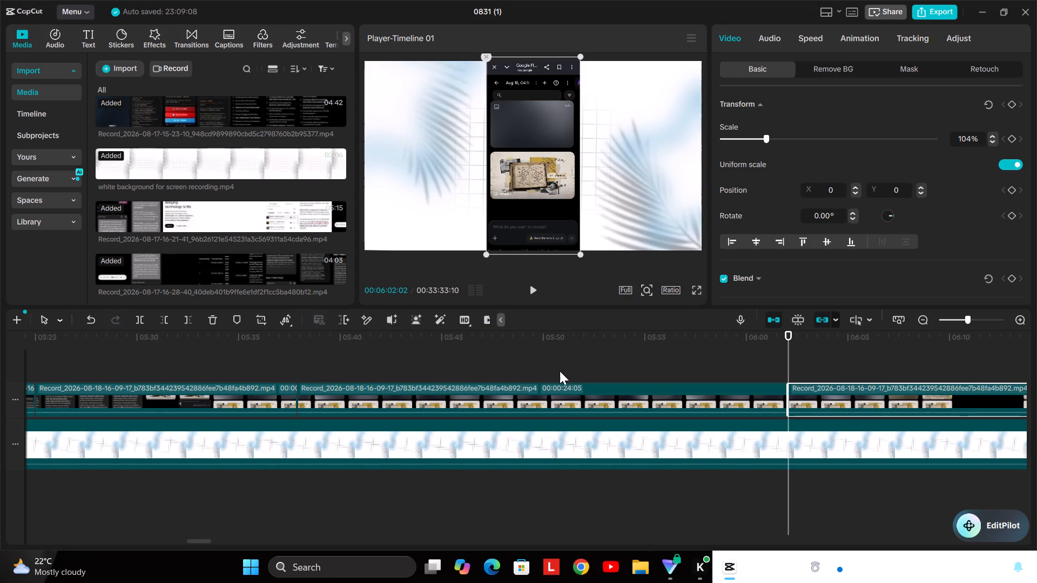
Set the speed of the recording clip between about 00:05:37 and 00:06:02, covering the second image's wait, to 3.40x.
click(550, 386)
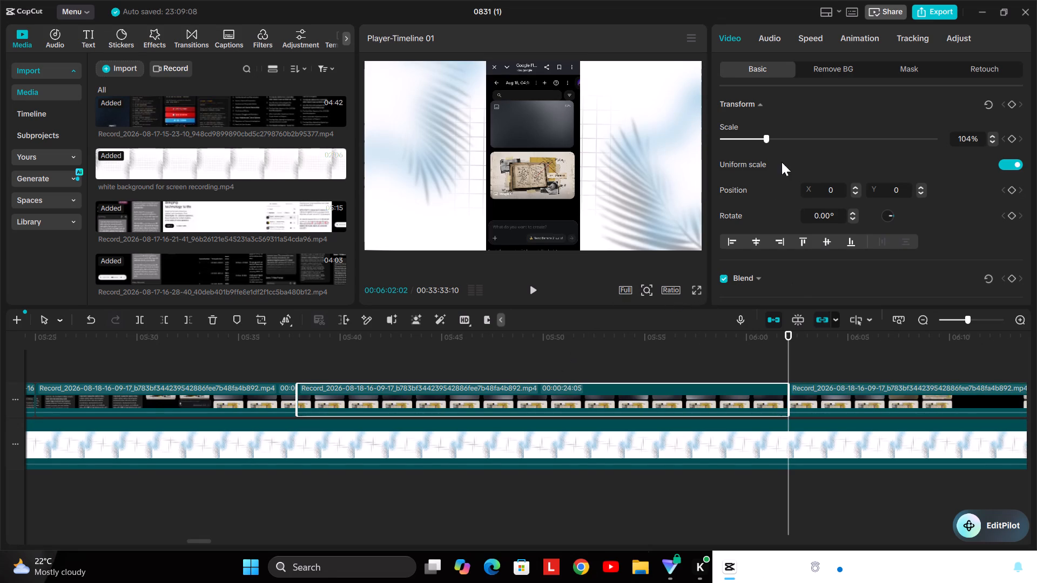
click(803, 41)
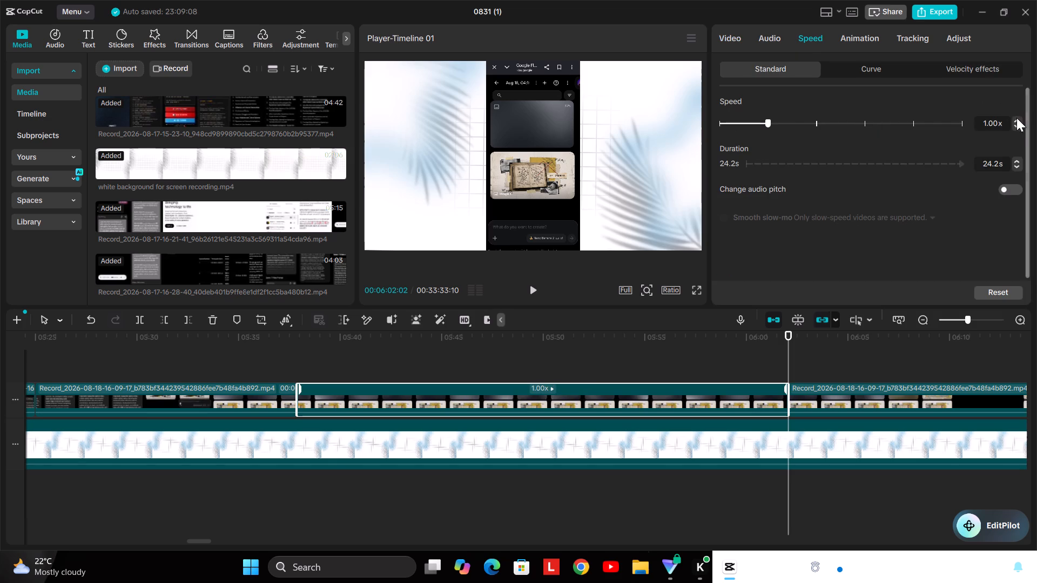
triple_click(1015, 120)
triple_click(1015, 120)
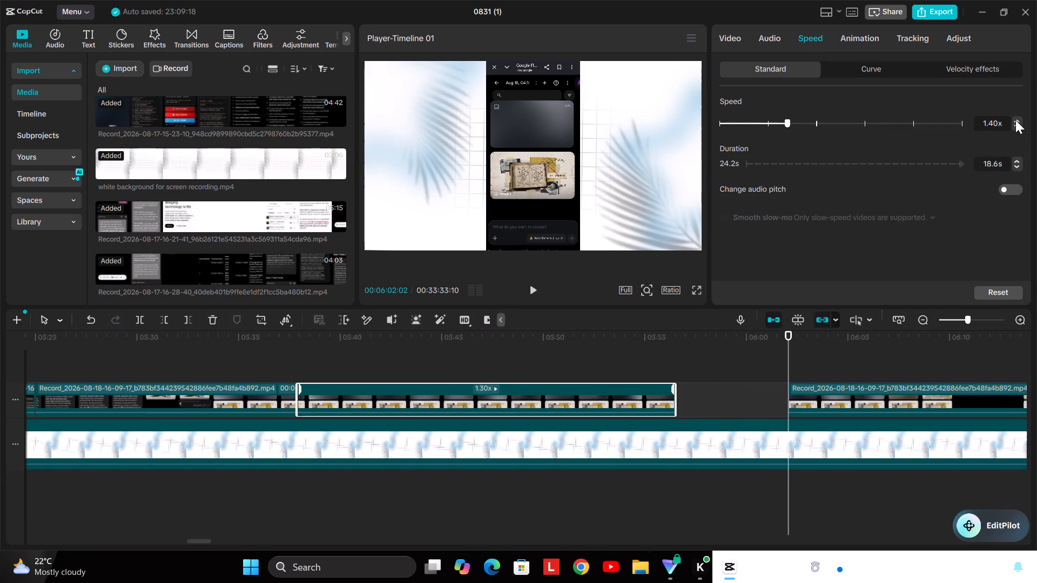
triple_click(1015, 120)
triple_click(1015, 120)
triple_click(1015, 120)
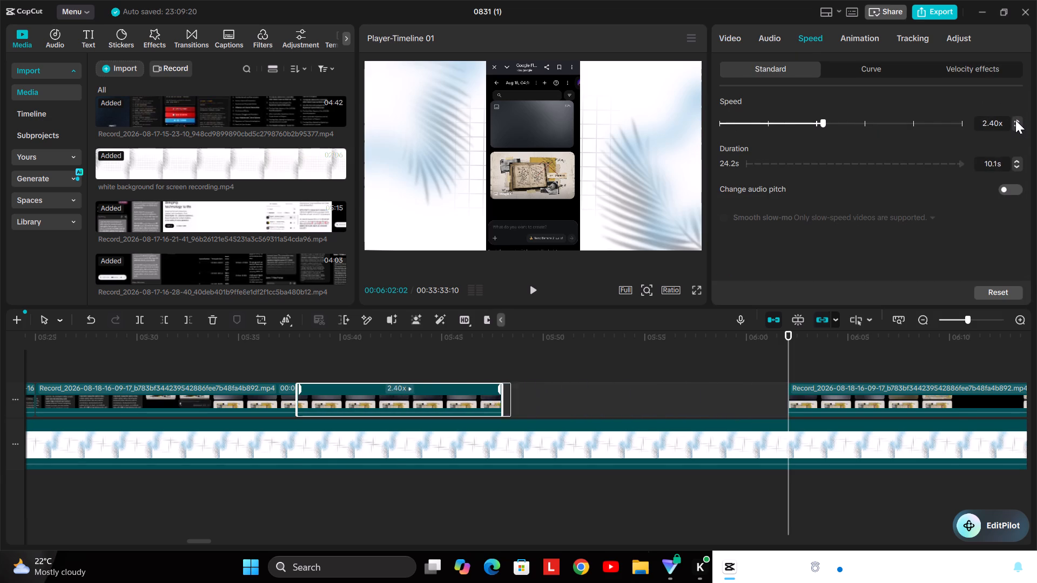
triple_click(1015, 120)
triple_click(1015, 120)
triple_click(1015, 120)
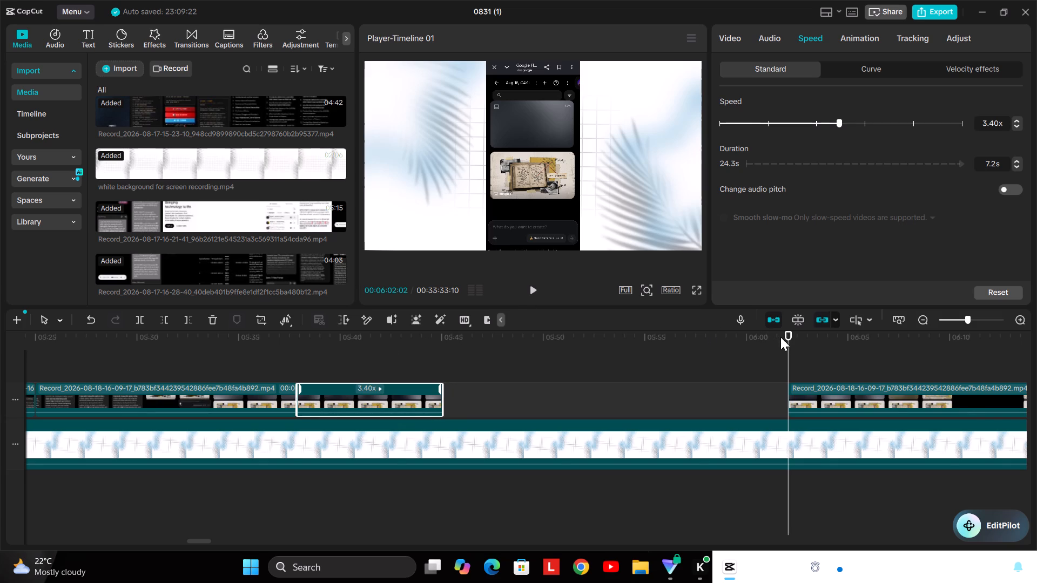
Preview the sped-up wait, and move the following long recording clip back to its end at about 00:05:45.
drag(786, 337, 288, 357)
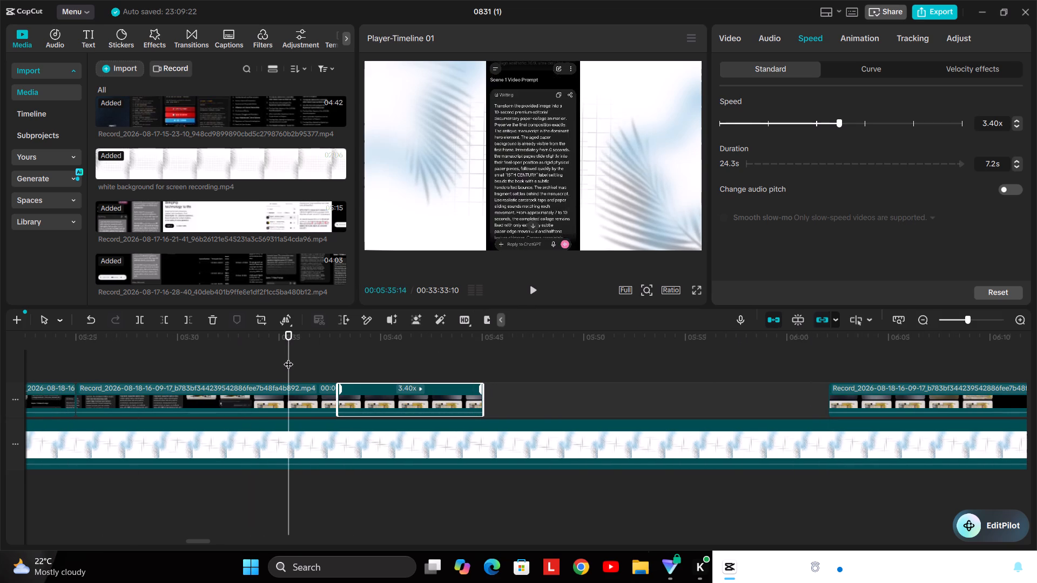
key(space)
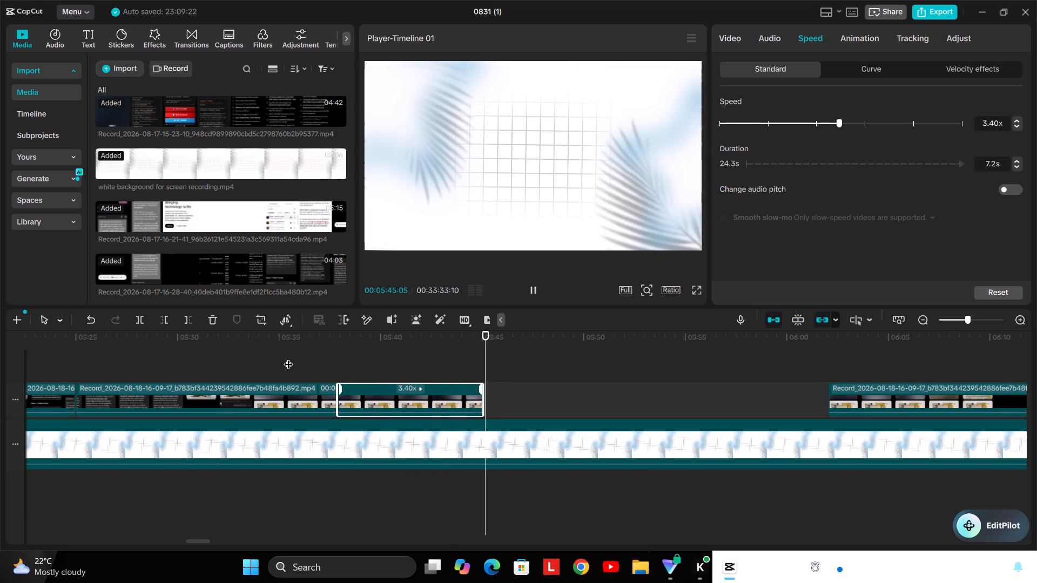
key(space)
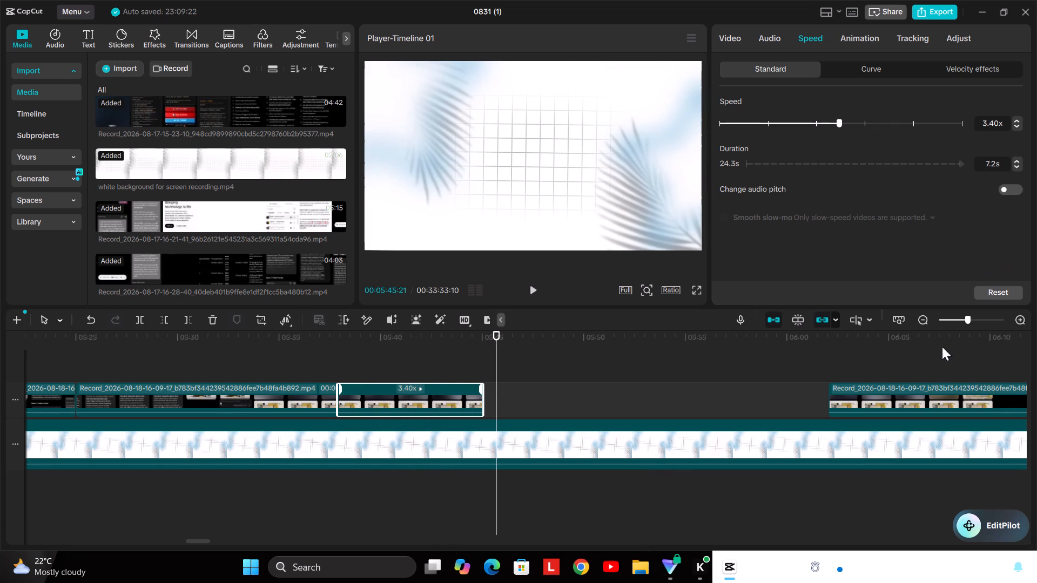
click(900, 391)
drag(900, 391, 666, 361)
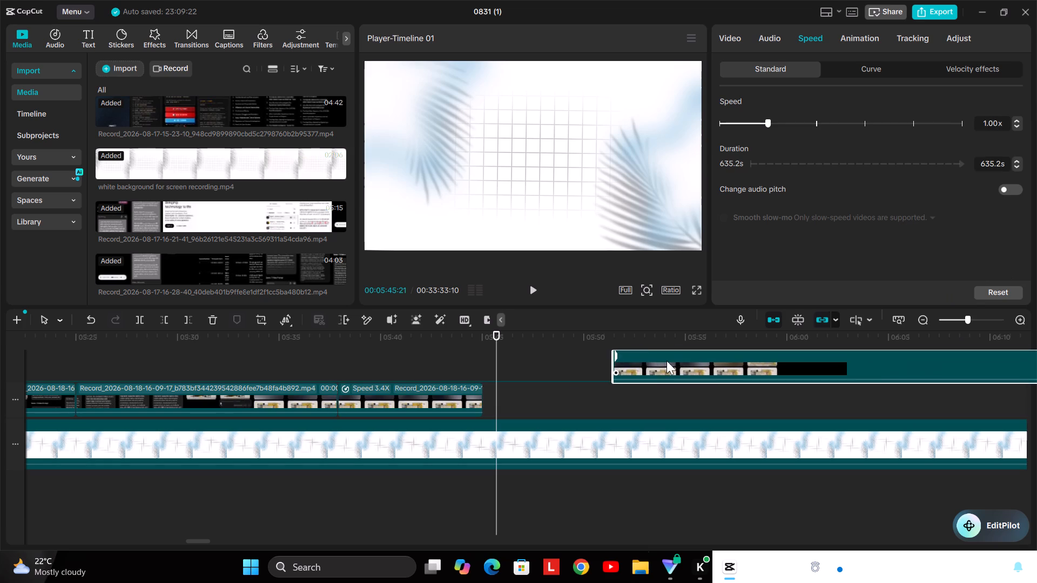
drag(666, 361, 558, 392)
click(558, 392)
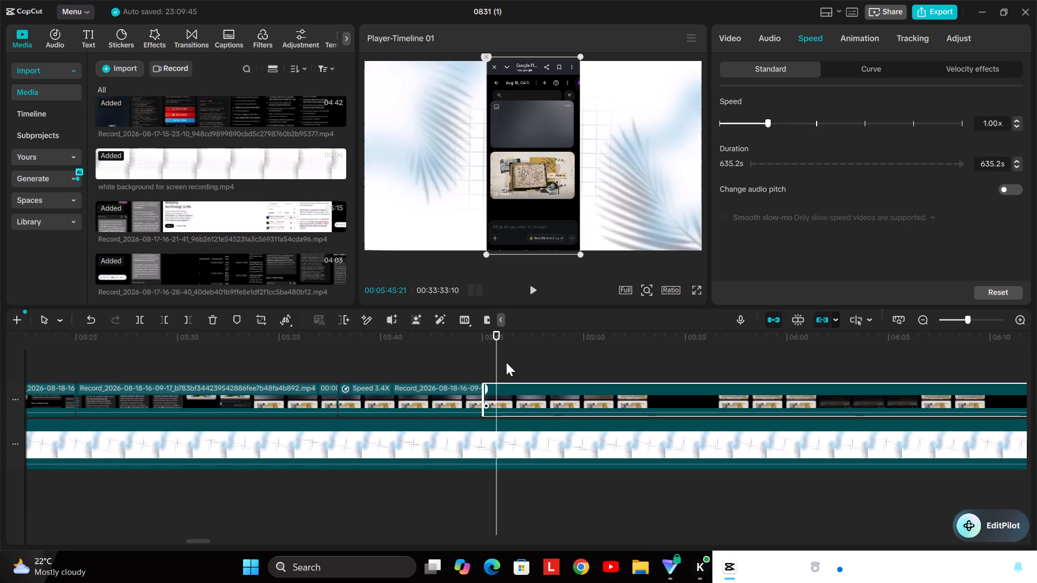
Close the remaining small gap at about 00:05:45 so the long recording clip directly abuts the 3.4x clip.
drag(499, 339, 481, 347)
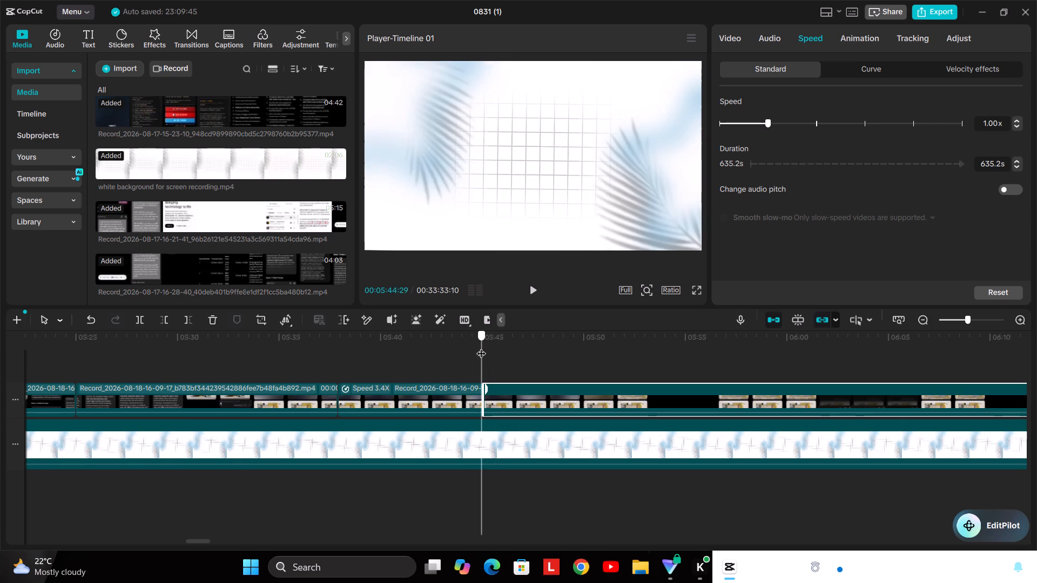
drag(481, 347, 448, 355)
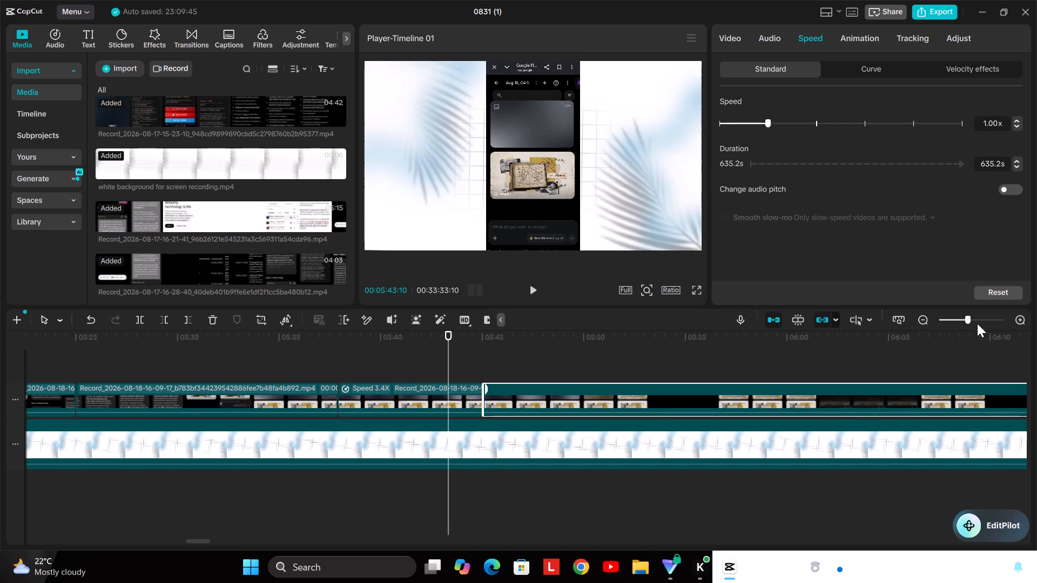
triple_click(1020, 323)
double_click(1020, 323)
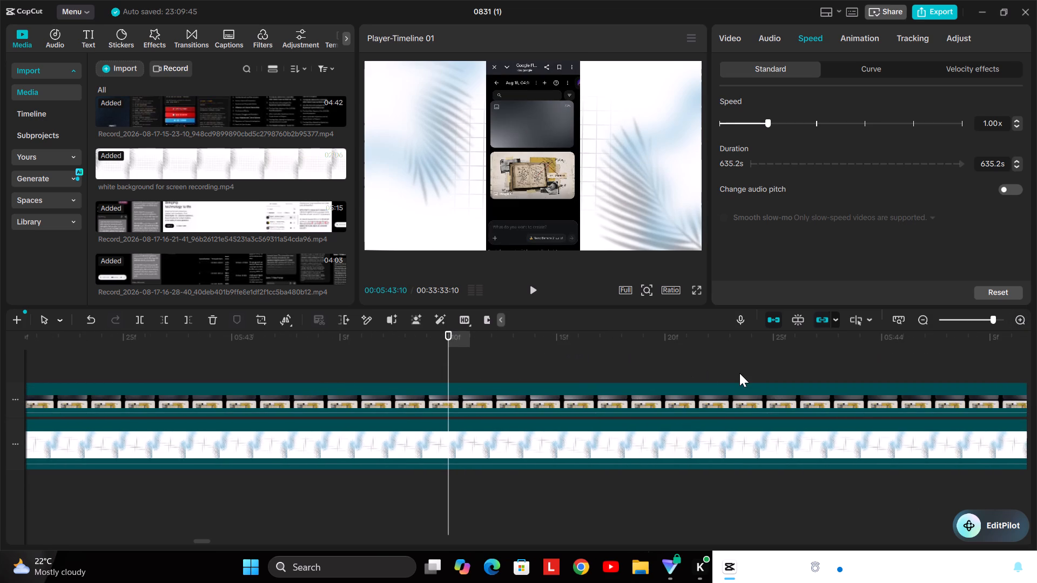
scroll(739, 373, left, 3)
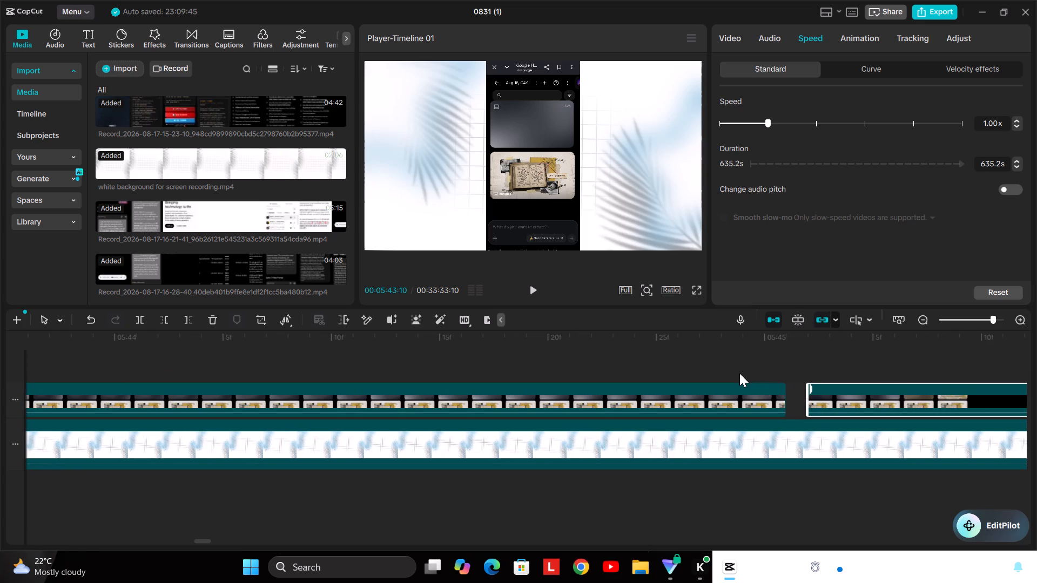
scroll(739, 373, left, 1)
click(727, 358)
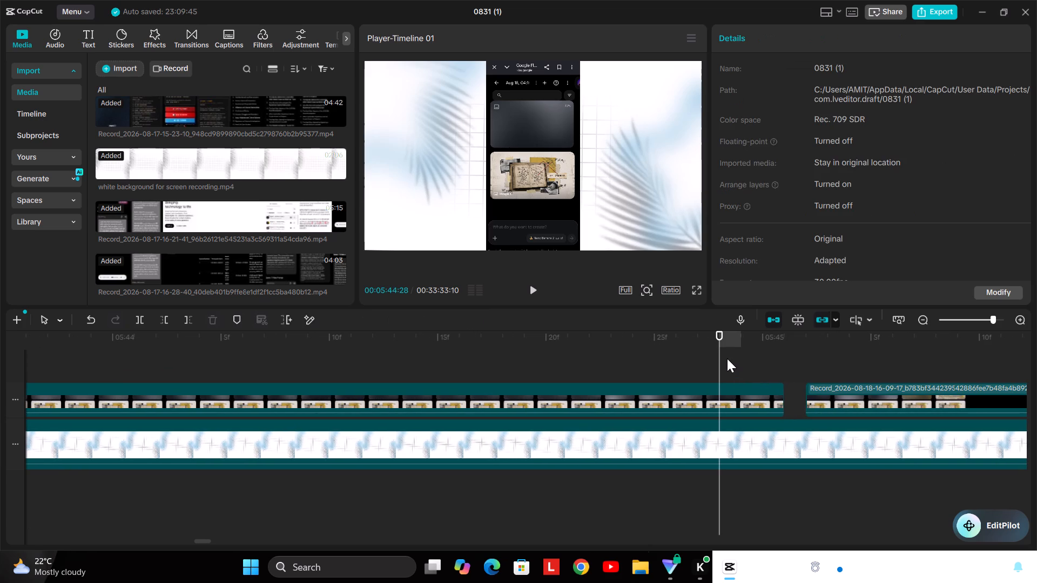
click(847, 394)
drag(847, 394, 845, 394)
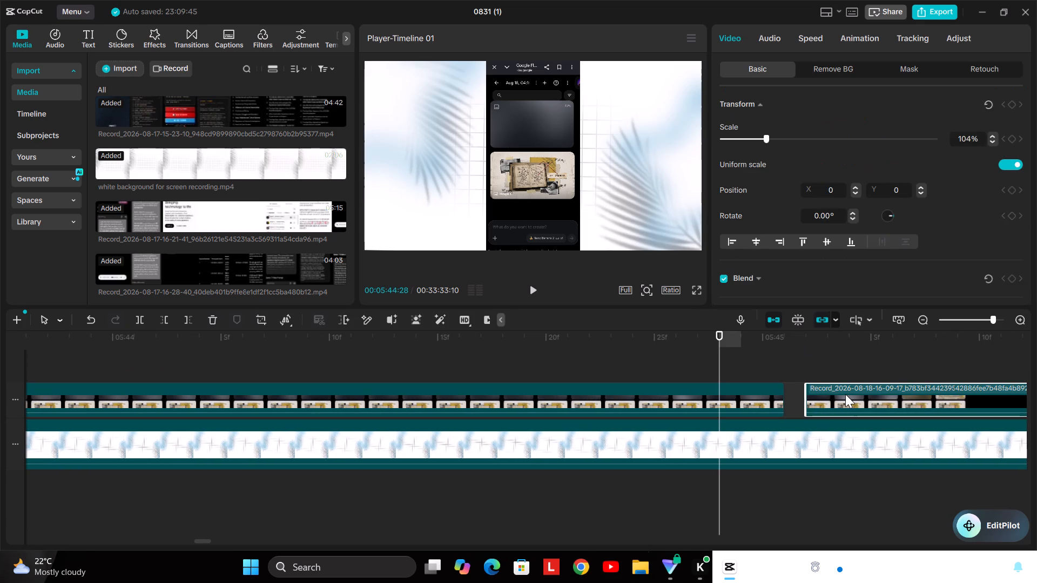
drag(845, 394, 828, 397)
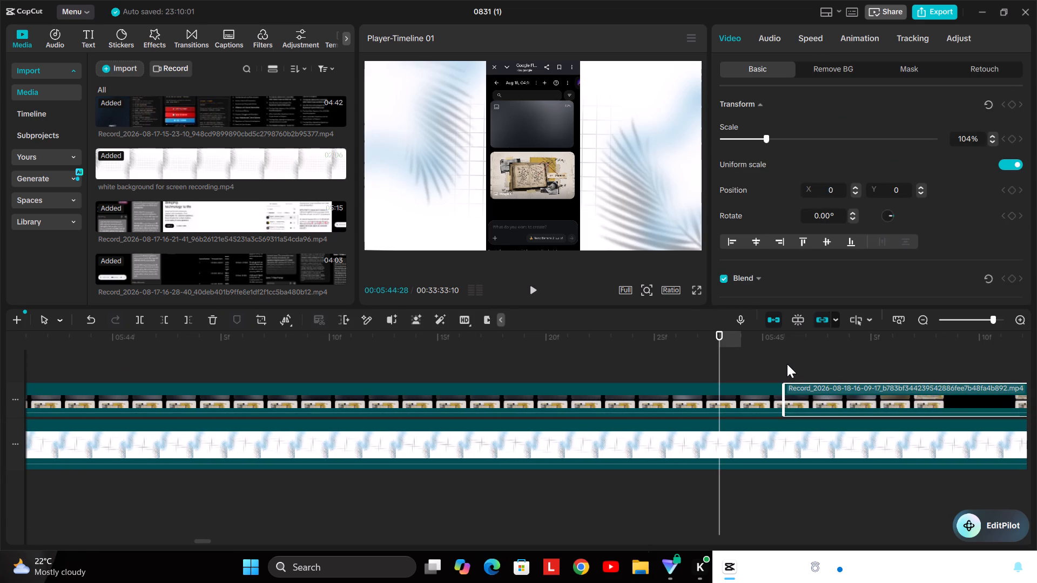
Check the join at about 00:05:45 frame by frame, and play the footage on to about 00:05:52.
click(787, 363)
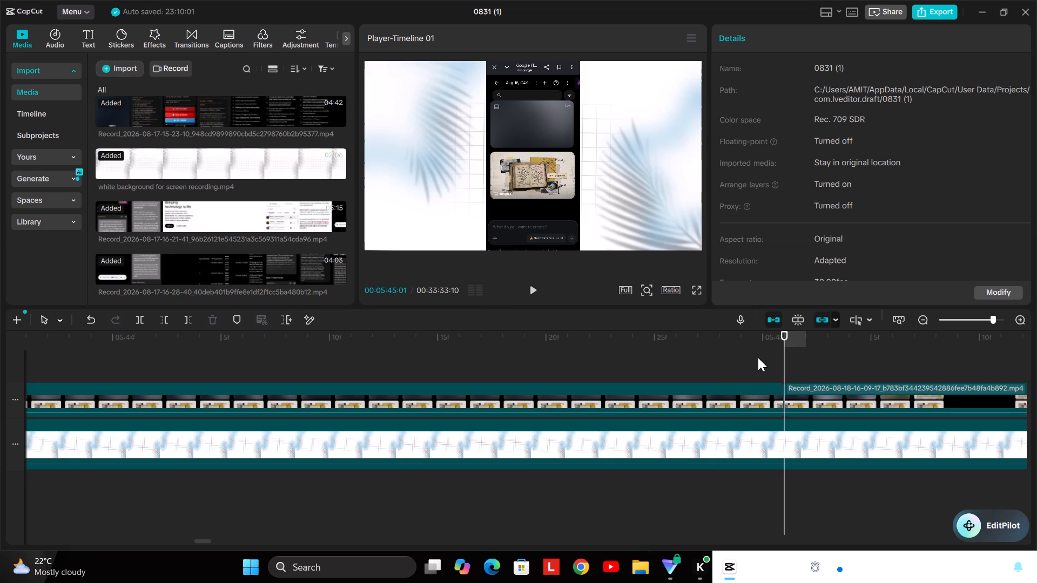
click(752, 357)
drag(752, 357, 788, 366)
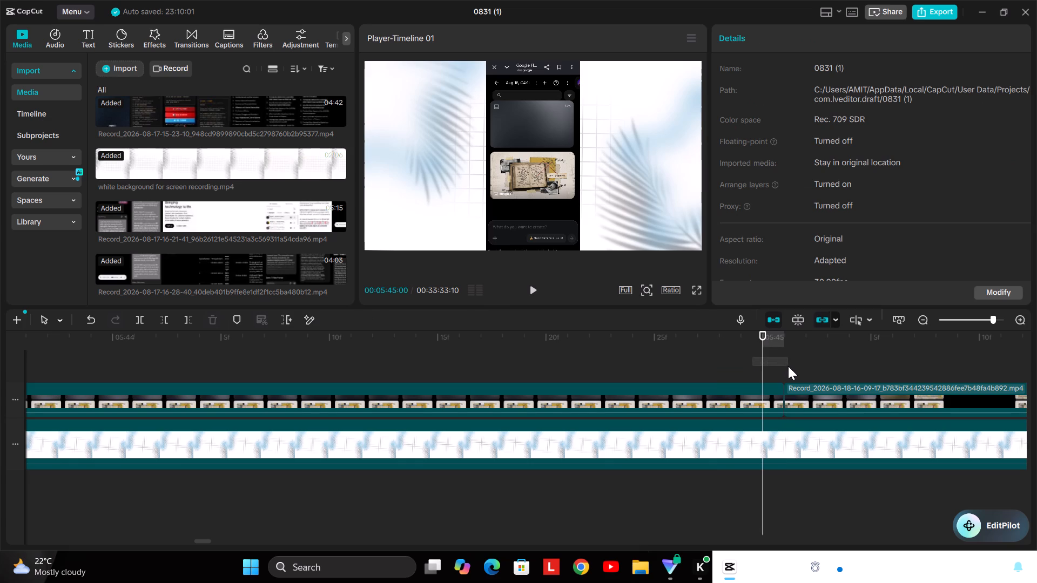
drag(788, 366, 779, 362)
drag(762, 335, 772, 357)
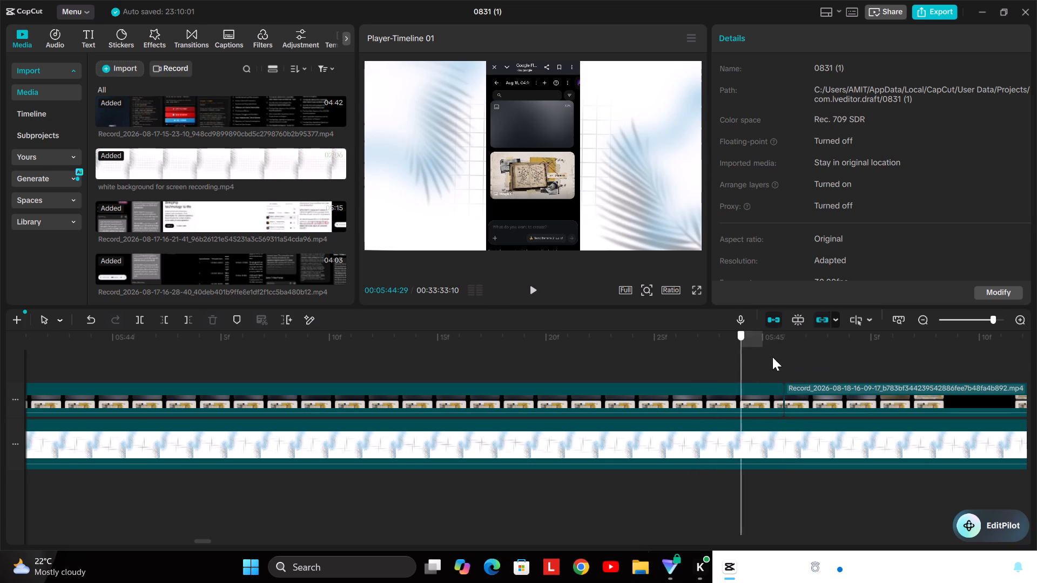
drag(772, 357, 751, 359)
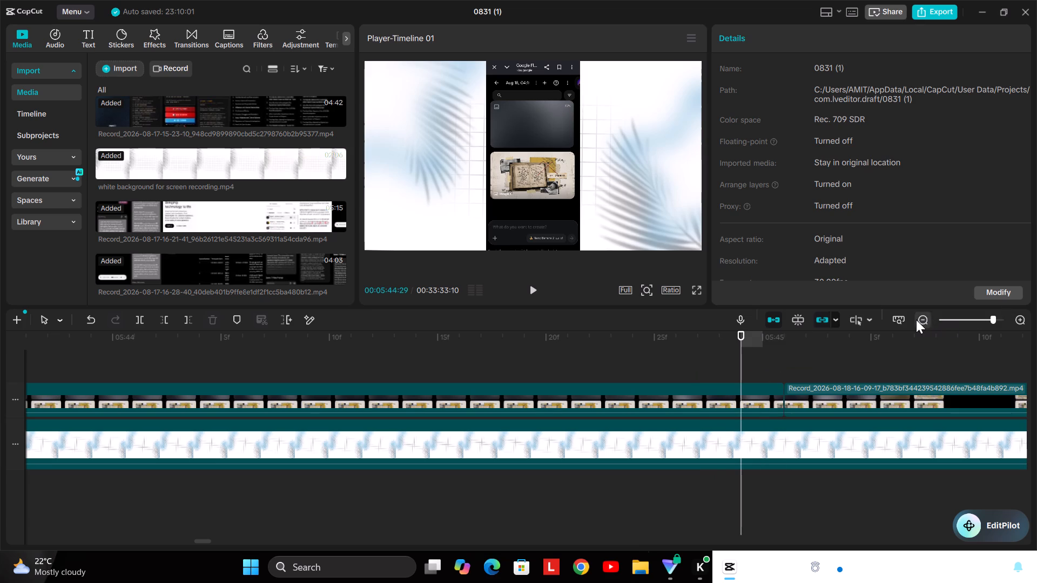
double_click(916, 320)
click(916, 320)
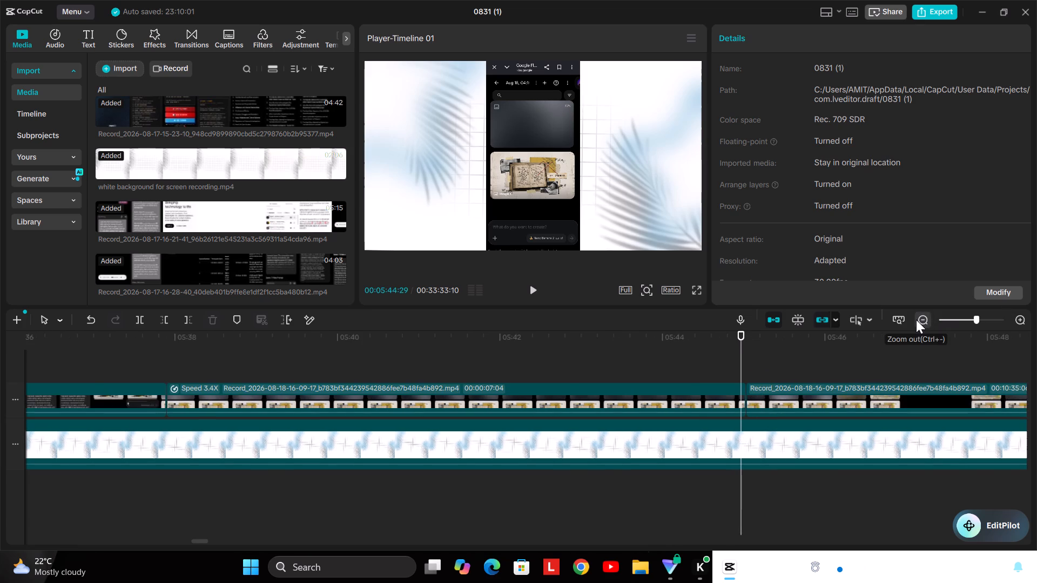
drag(743, 333, 715, 343)
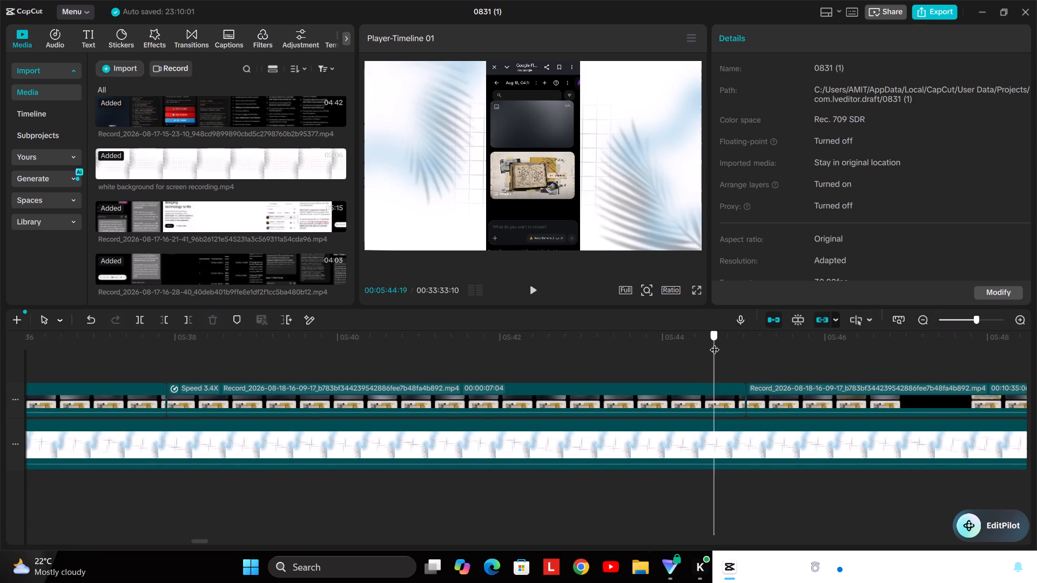
drag(715, 343, 734, 341)
key(space)
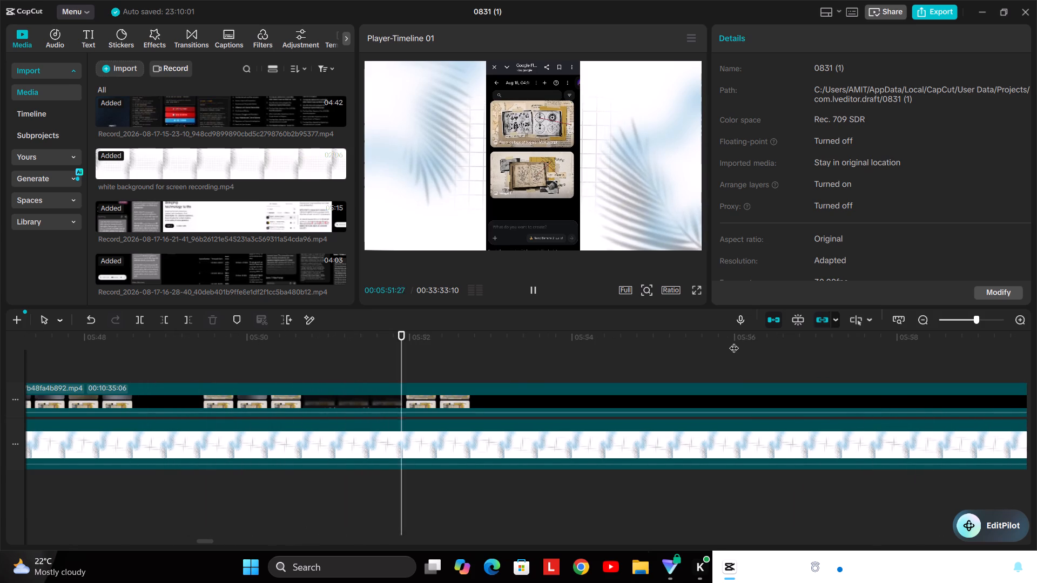
key(space)
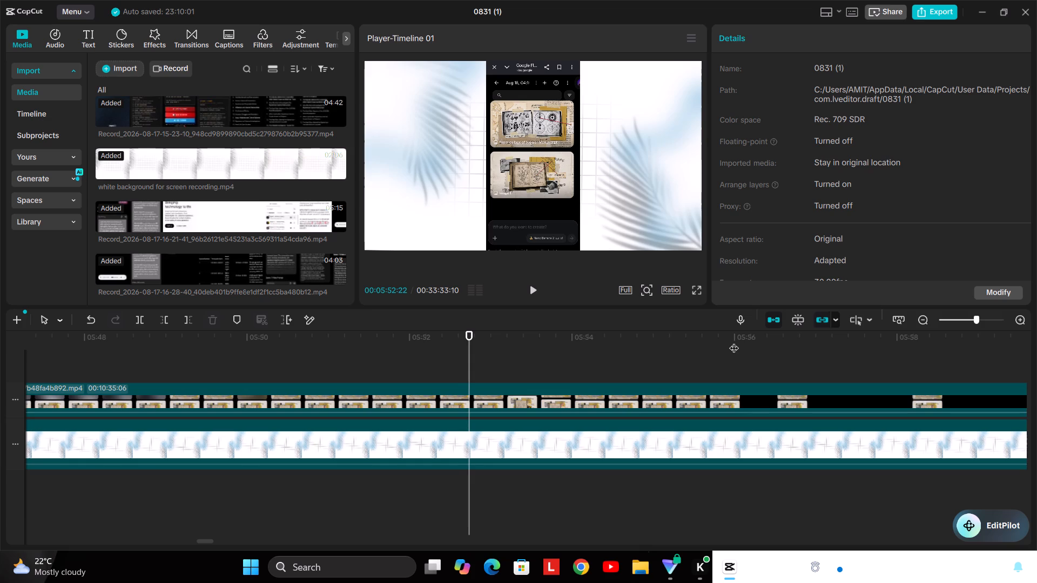
Step backward through the recording from about 00:05:52 to 00:05:46 to examine the remaining wait for the second image.
key(Left)
key(Left)
key(Left)
key(Left)
key(Left)
key(Left)
key(Left)
key(Left)
key(Left)
key(Left)
key(Left)
key(Left)
key(Left)
key(Left)
key(Left)
key(Left)
key(Left)
key(Left)
key(Left)
key(Left)
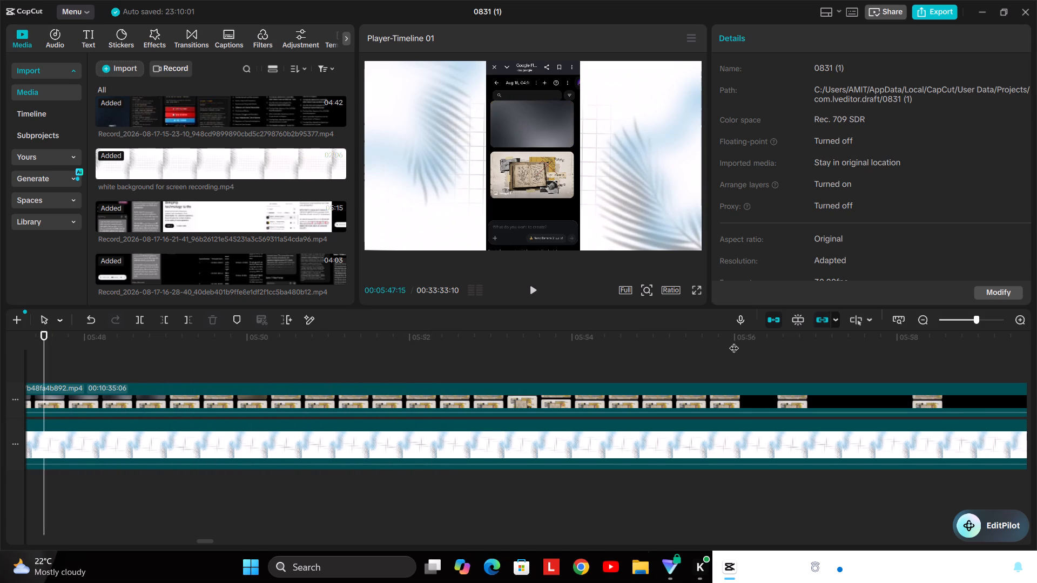
scroll(734, 341, right, 2)
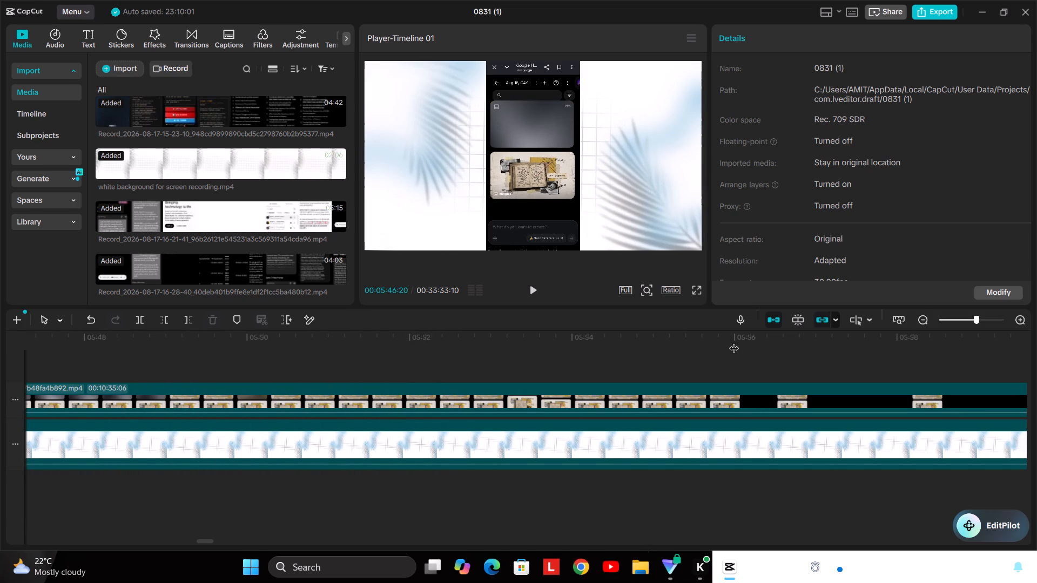
scroll(734, 341, right, 1)
scroll(452, 364, right, 1)
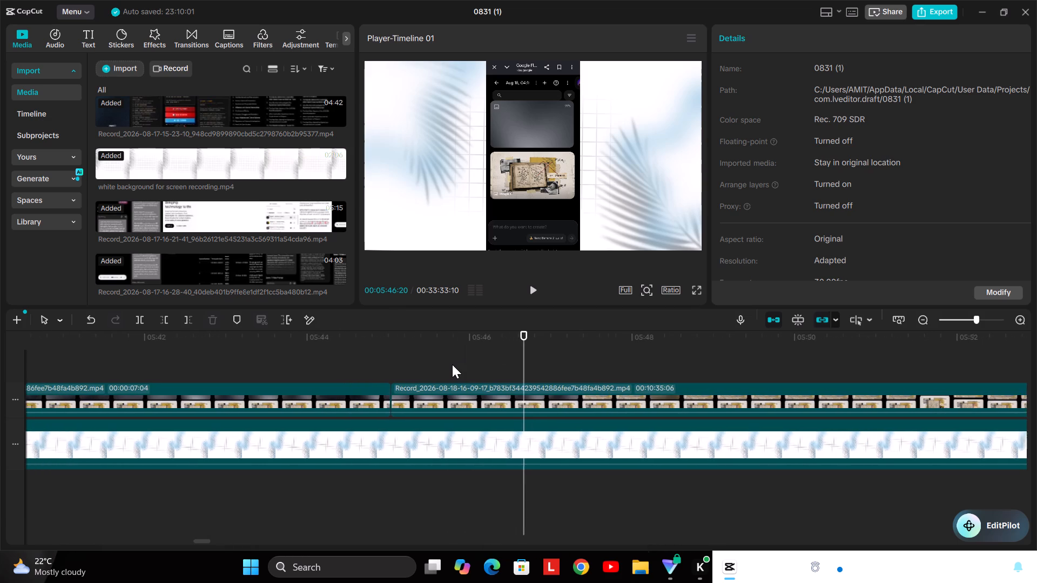
scroll(452, 364, right, 1)
Split the long recording clip at 00:05:47:04, while the second image is still generating.
drag(534, 337, 381, 344)
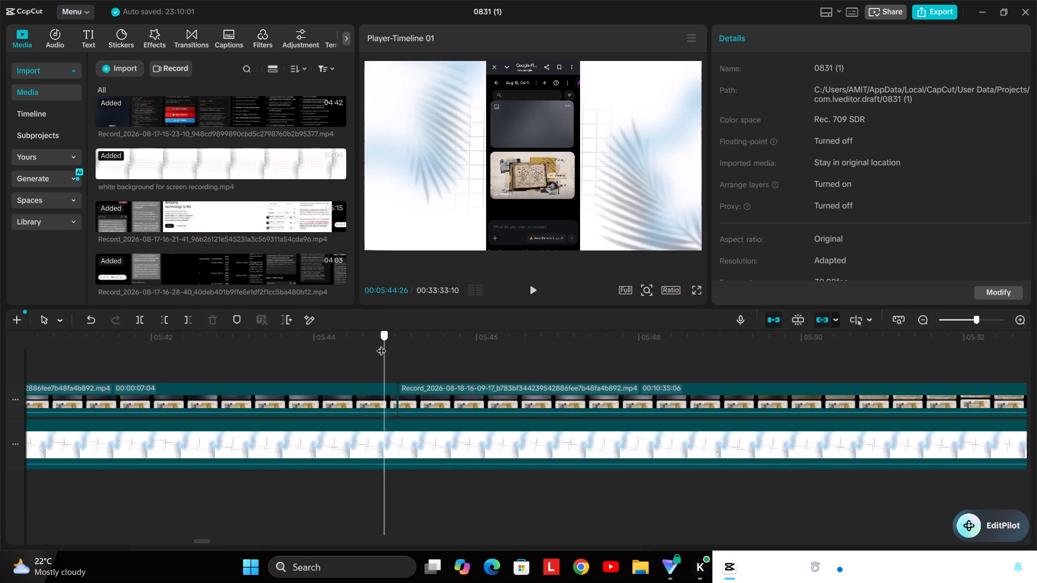
drag(381, 344, 462, 347)
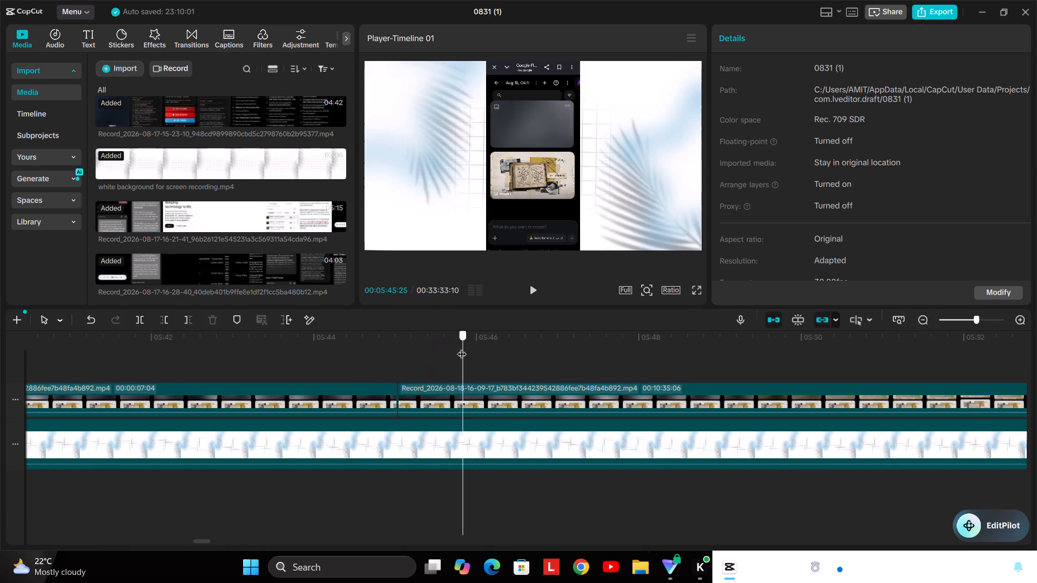
drag(462, 347, 564, 337)
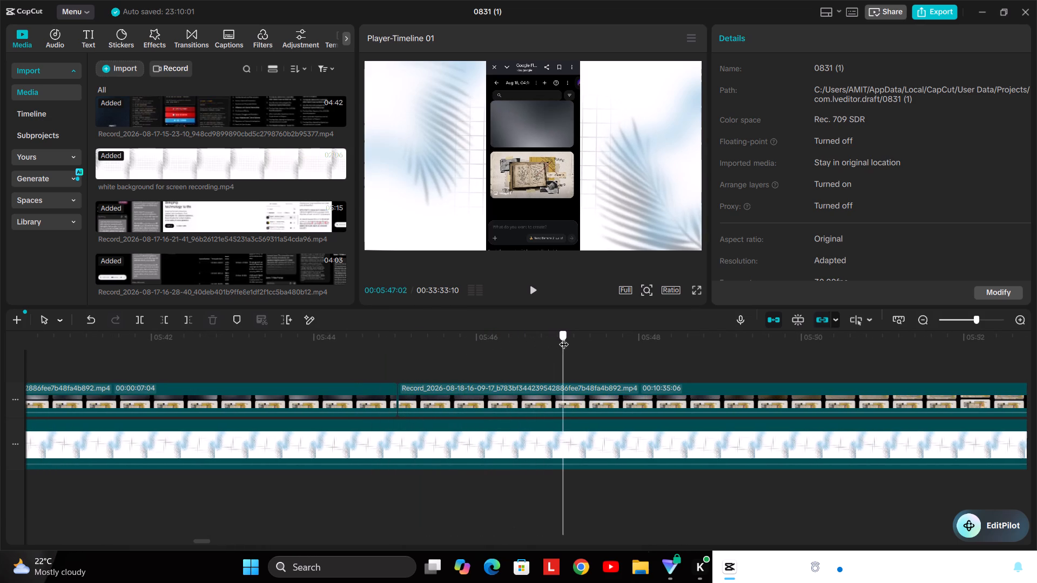
drag(564, 337, 544, 341)
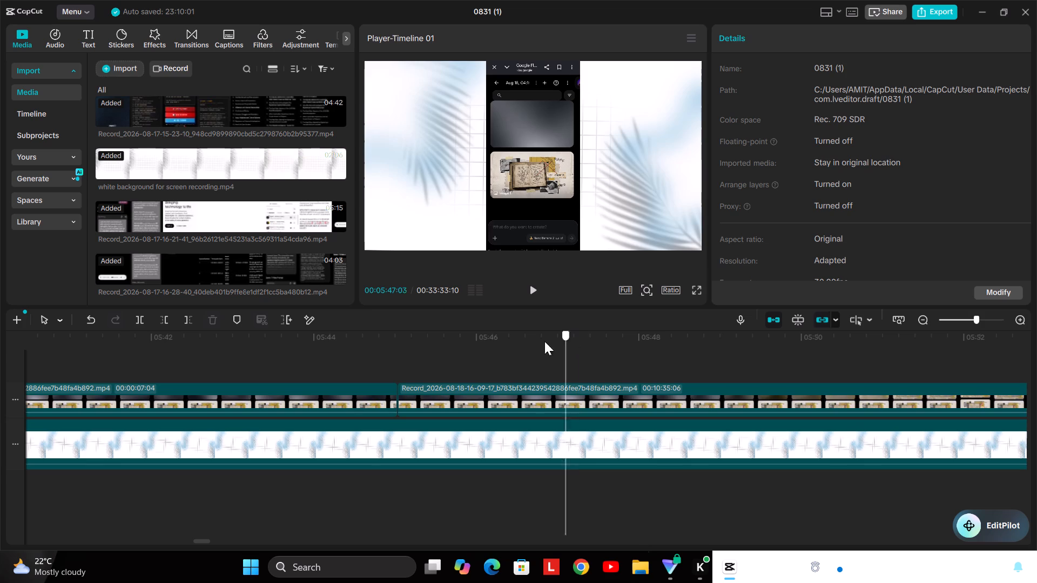
drag(544, 341, 541, 337)
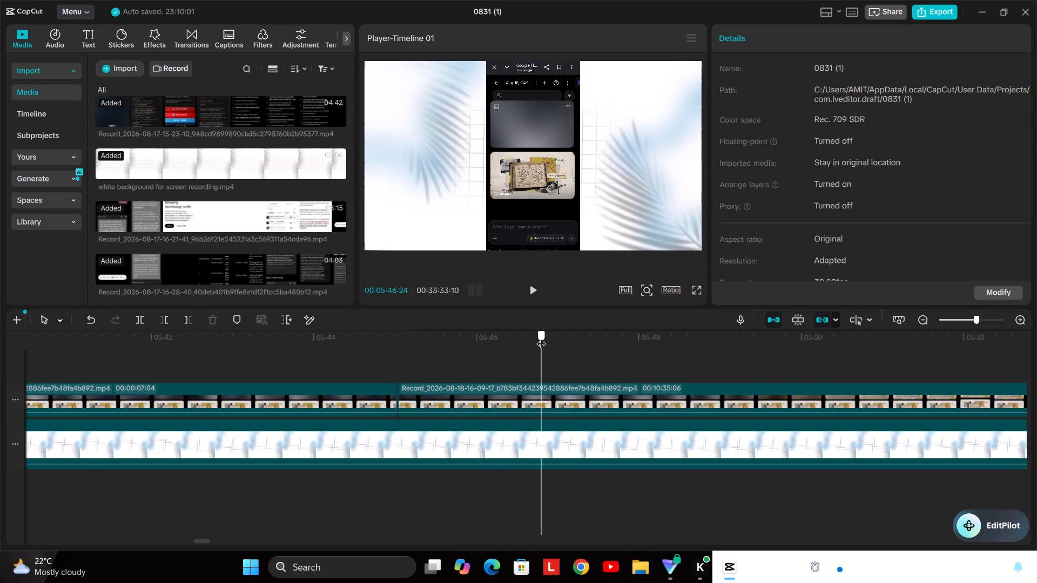
drag(541, 337, 569, 336)
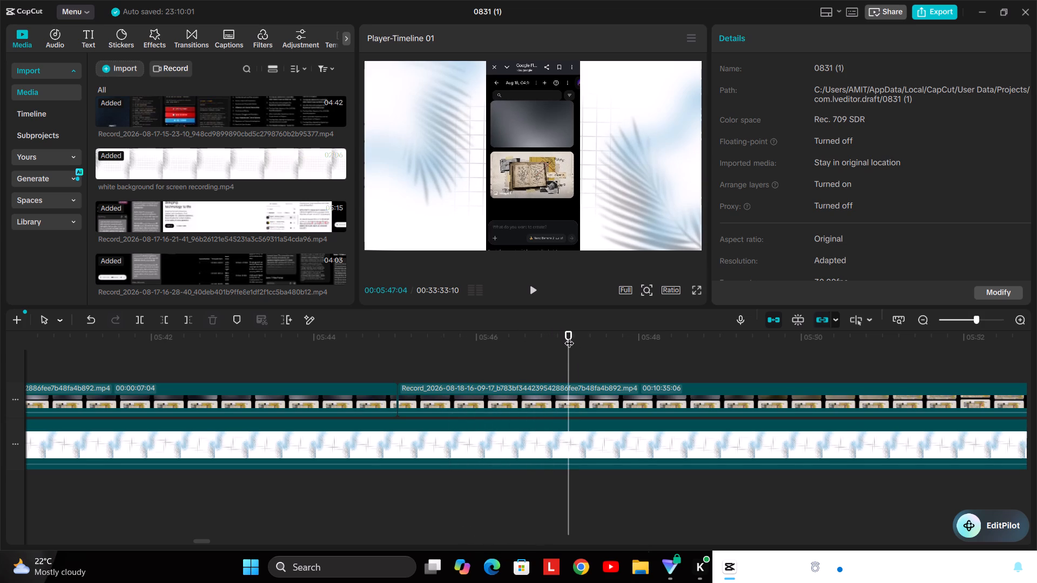
click(605, 395)
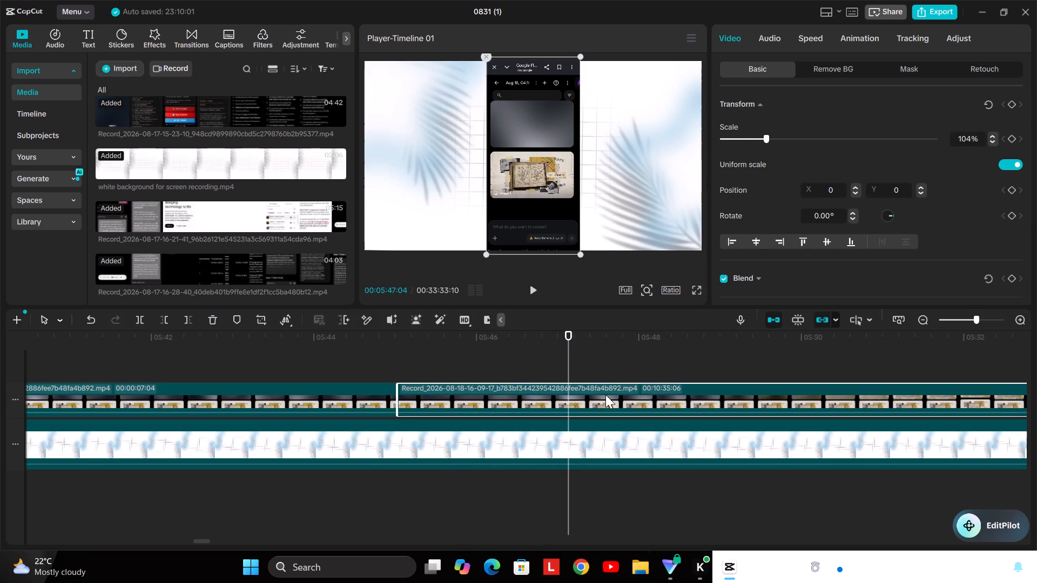
key(ctrl+b)
Set the speed of the short recording clip between about 00:05:45 and 00:05:47 to 1.80x, and preview it.
click(520, 392)
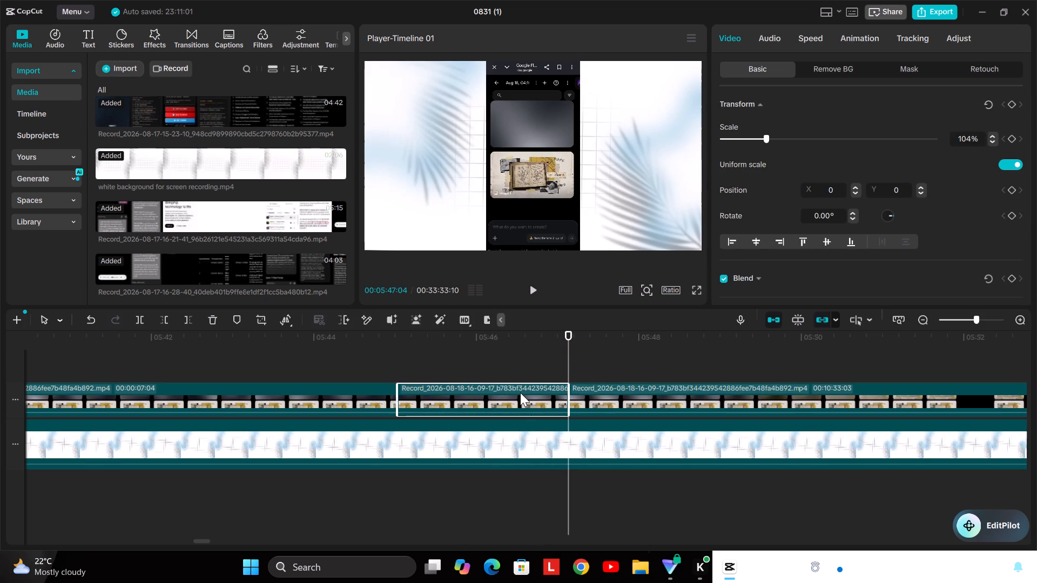
click(799, 33)
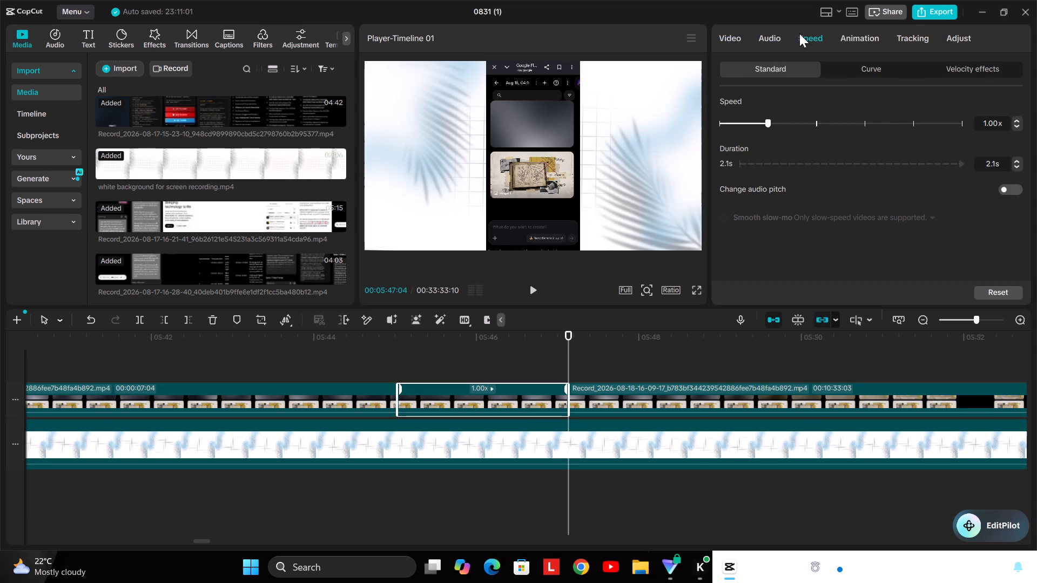
triple_click(1015, 119)
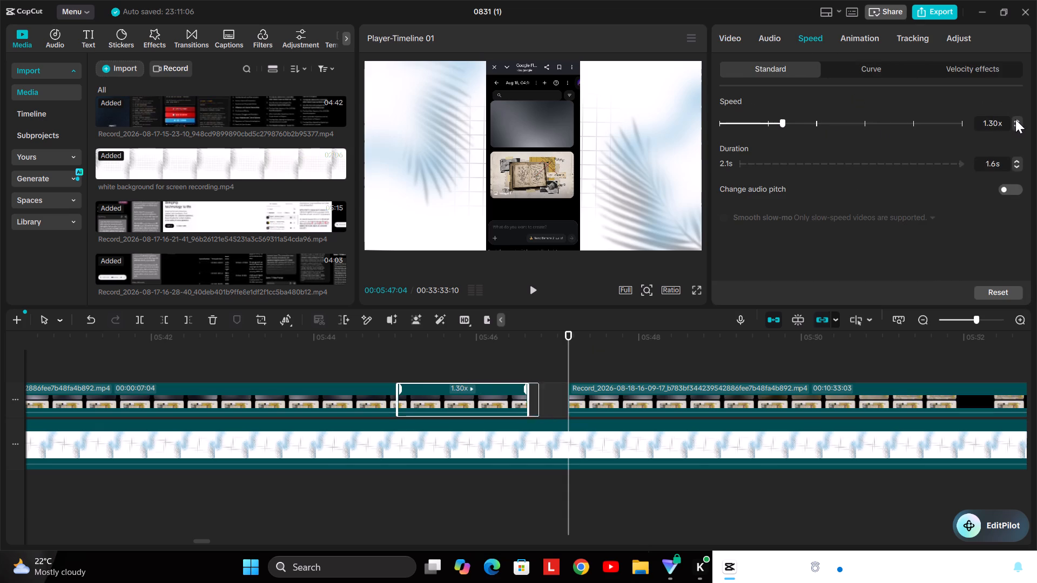
triple_click(1015, 119)
double_click(1015, 119)
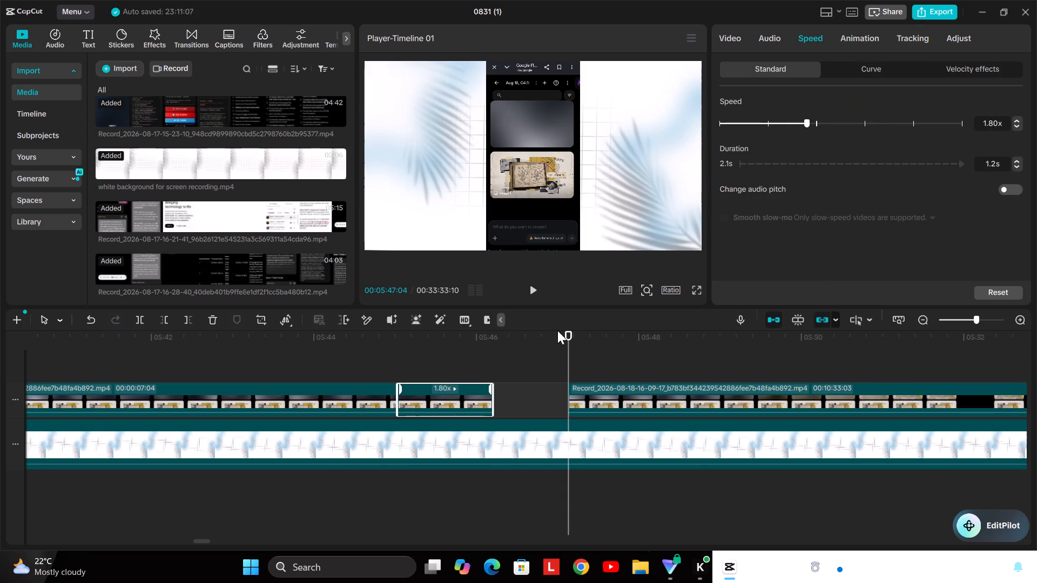
drag(565, 334, 333, 348)
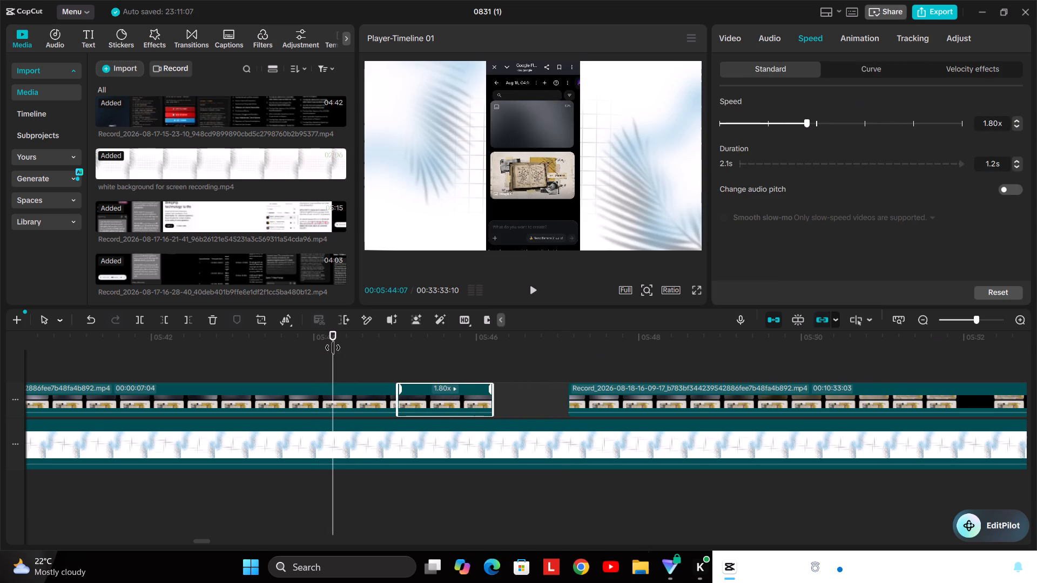
drag(333, 348, 380, 356)
key(space)
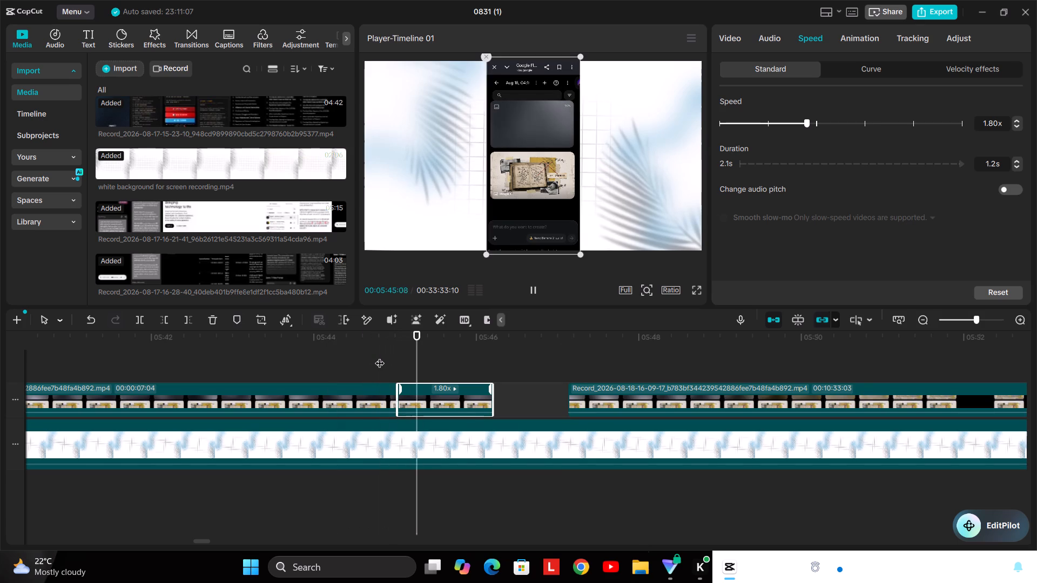
key(space)
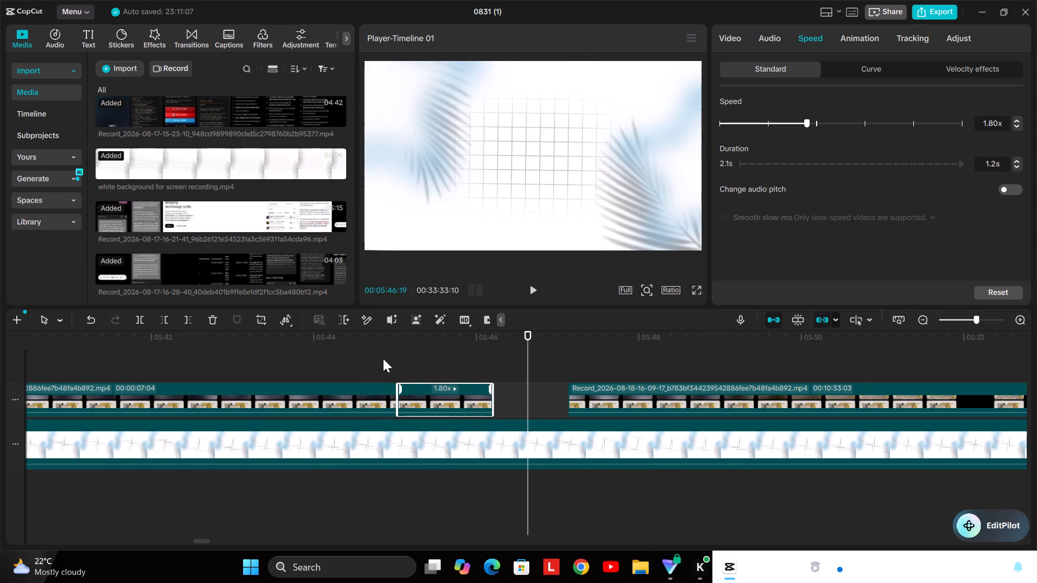
Move the following long recording clip back to the end of the 1.8x clip at about 00:05:46.
click(604, 408)
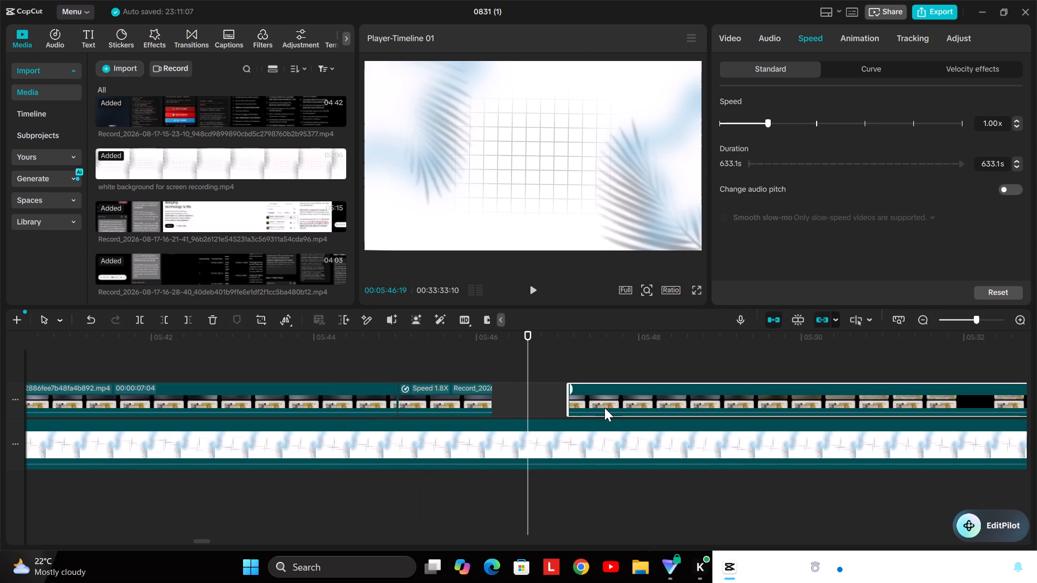
drag(604, 408, 529, 410)
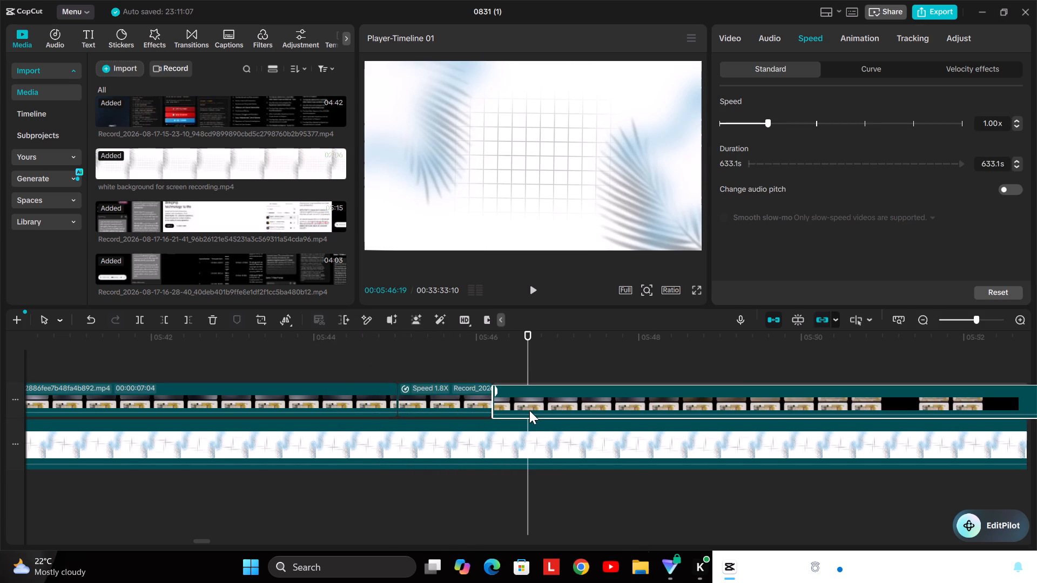
drag(529, 410, 529, 411)
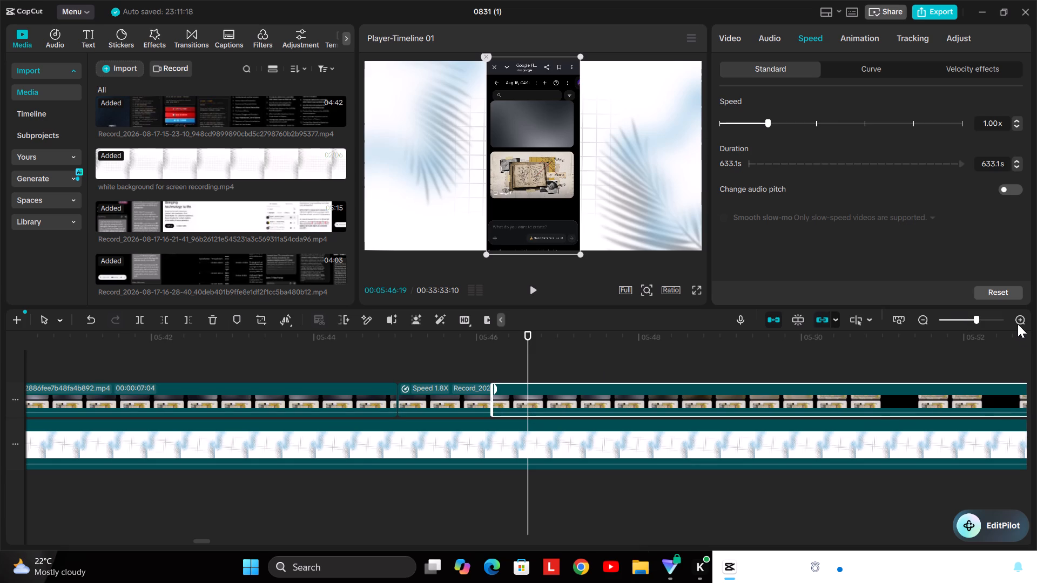
Inspect the join at about 00:05:46 up close for a leftover gap, and play the footage across it.
triple_click(1018, 321)
click(1018, 321)
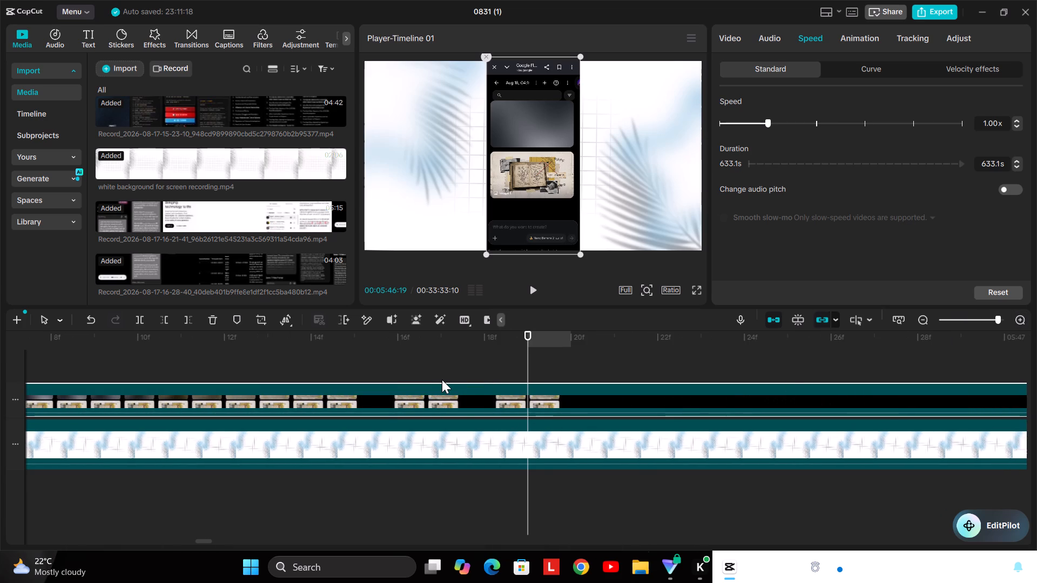
scroll(442, 379, right, 1)
scroll(442, 379, left, 1)
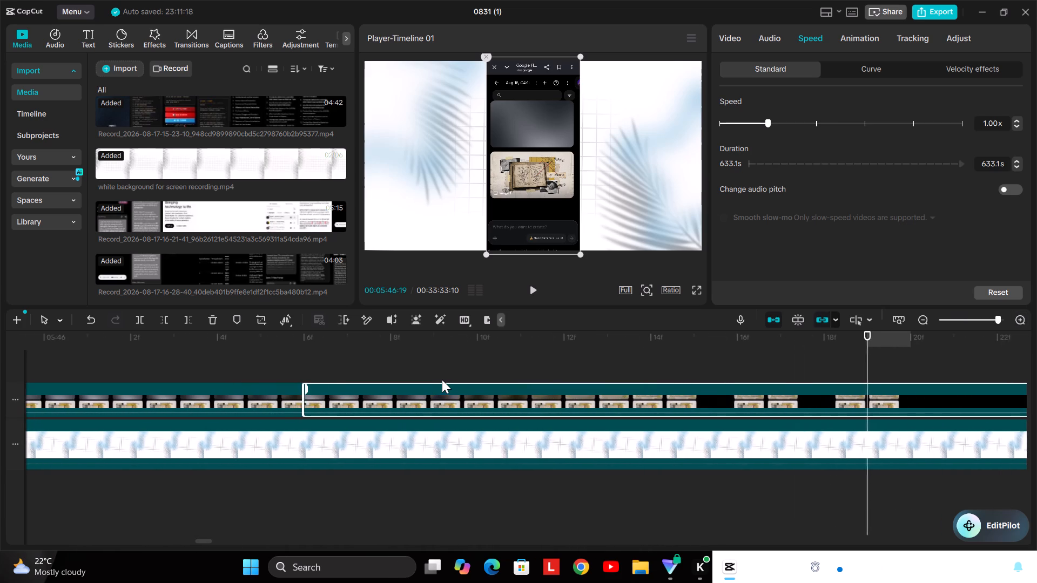
scroll(442, 379, left, 1)
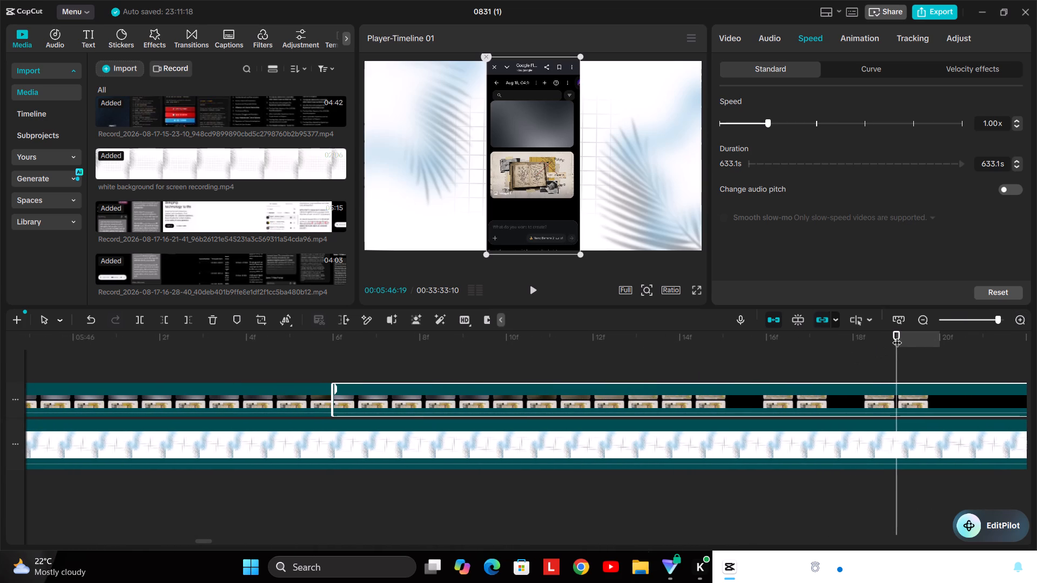
drag(897, 336, 295, 341)
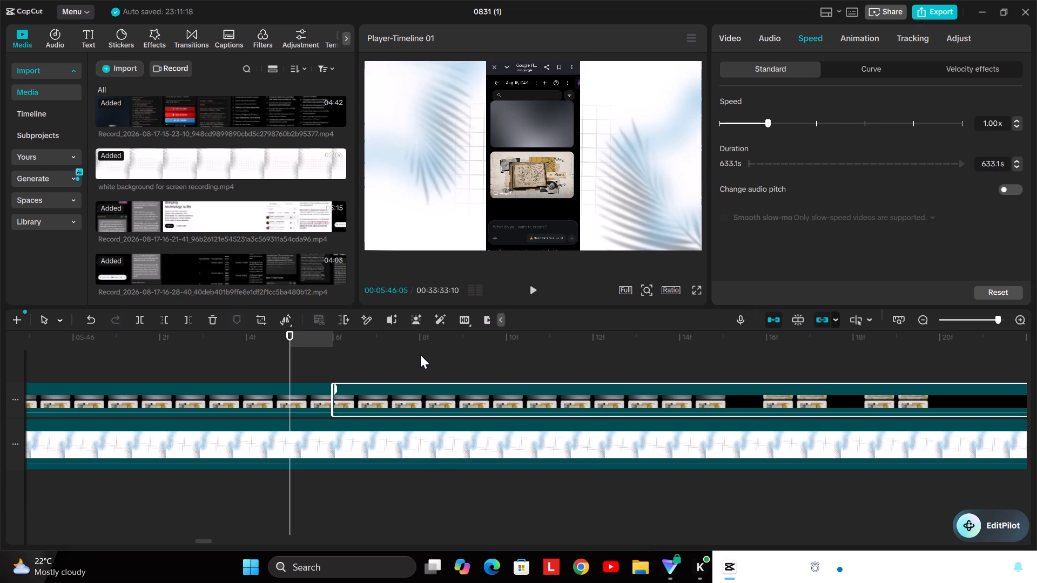
click(420, 355)
click(490, 395)
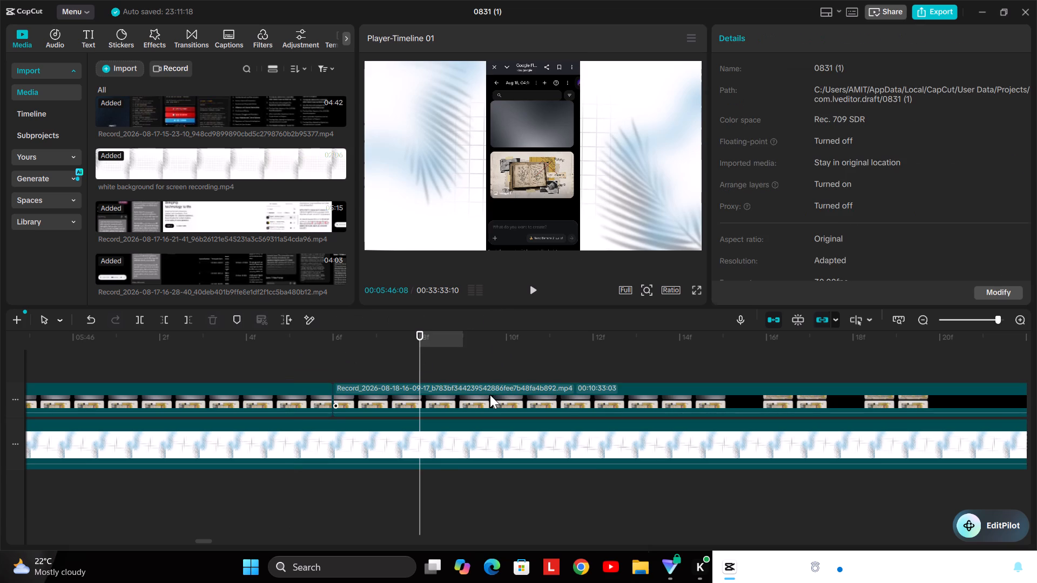
click(522, 362)
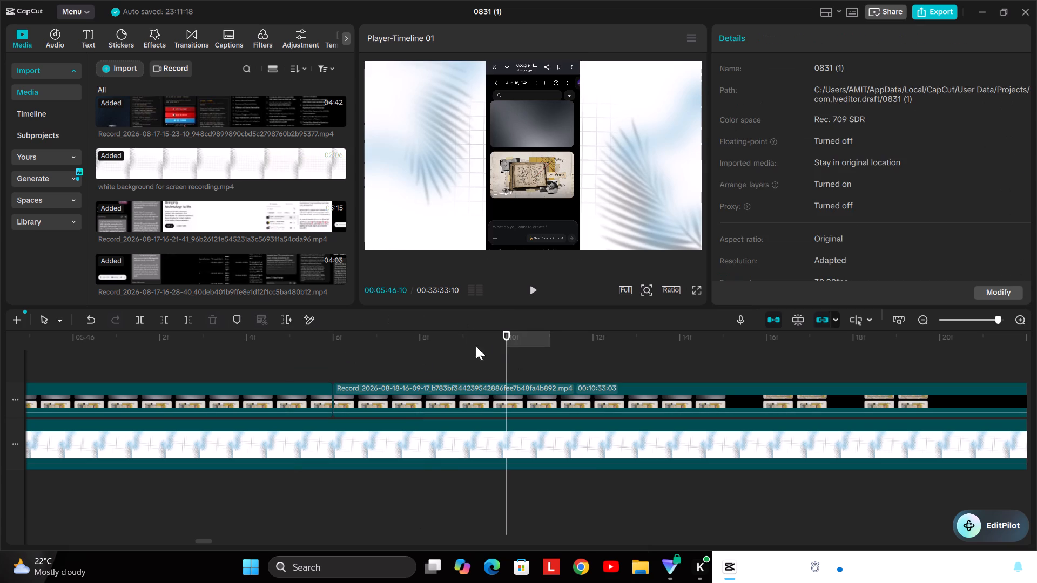
drag(504, 336, 191, 325)
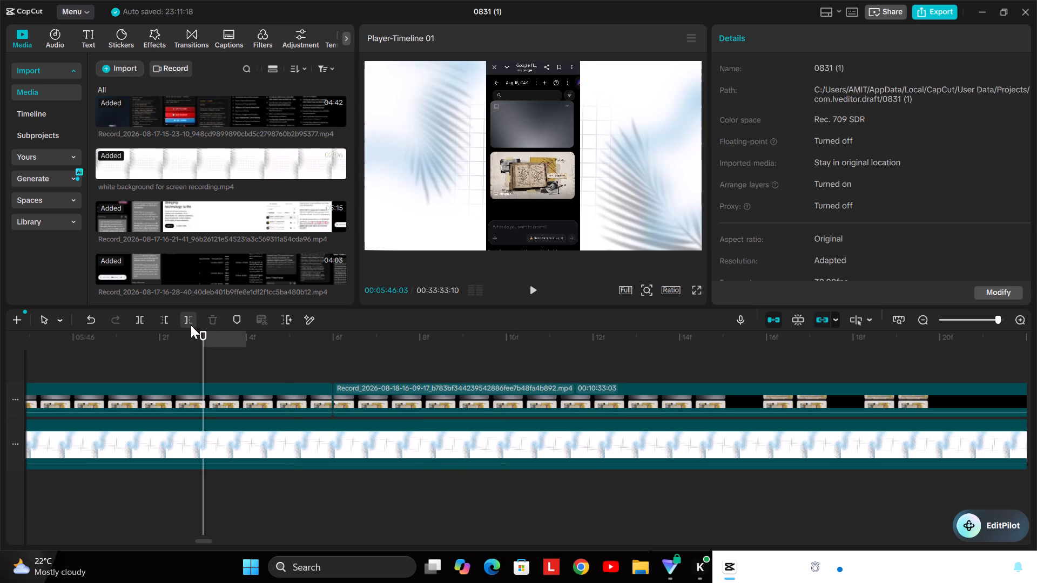
key(space)
key(space)
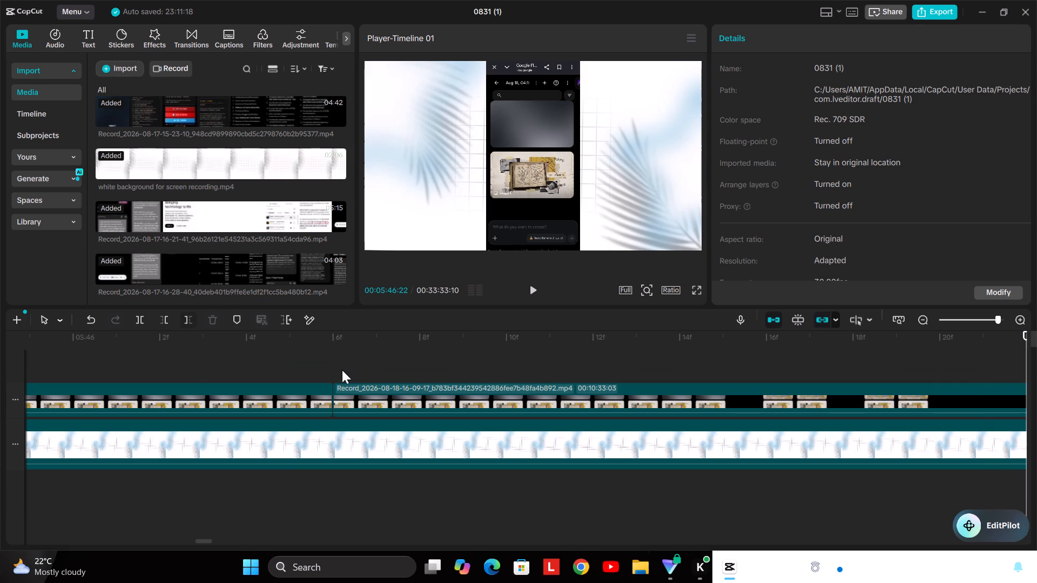
Scrub back and forth through the edited footage between about 00:04:58 and 00:06:05 to review the sped-up sections.
triple_click(918, 318)
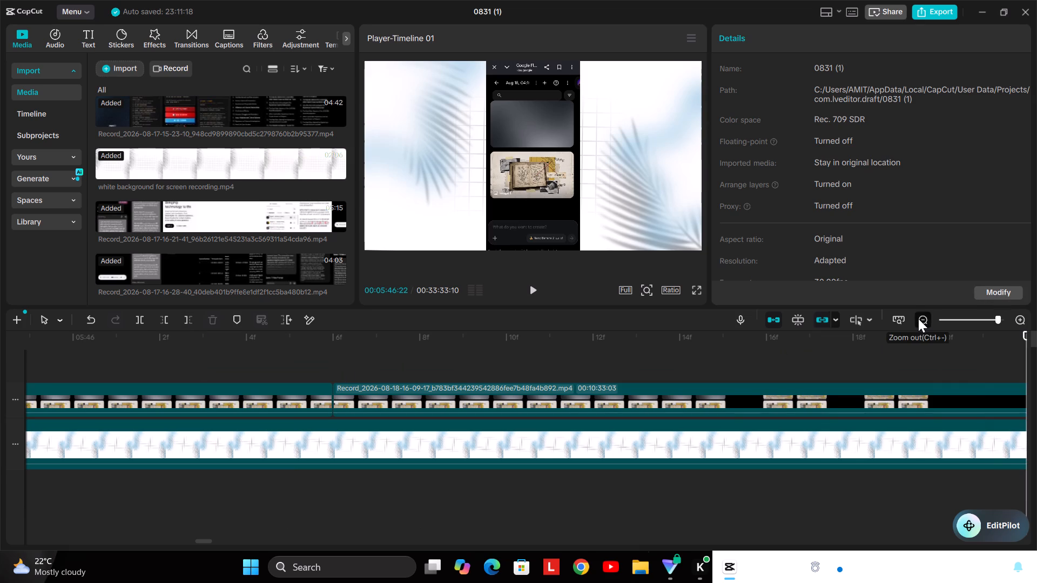
triple_click(918, 318)
click(918, 318)
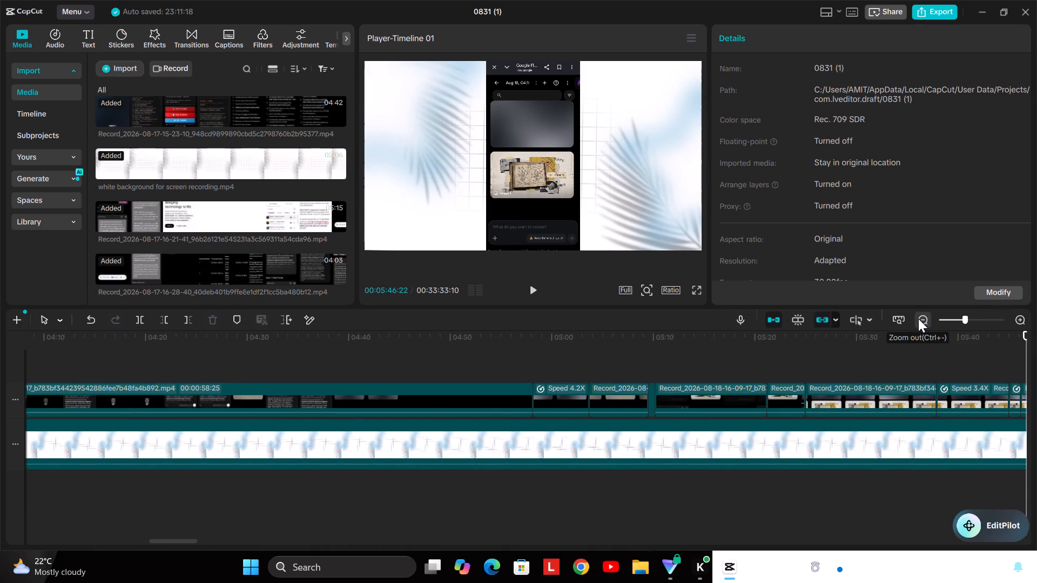
drag(1025, 335, 517, 344)
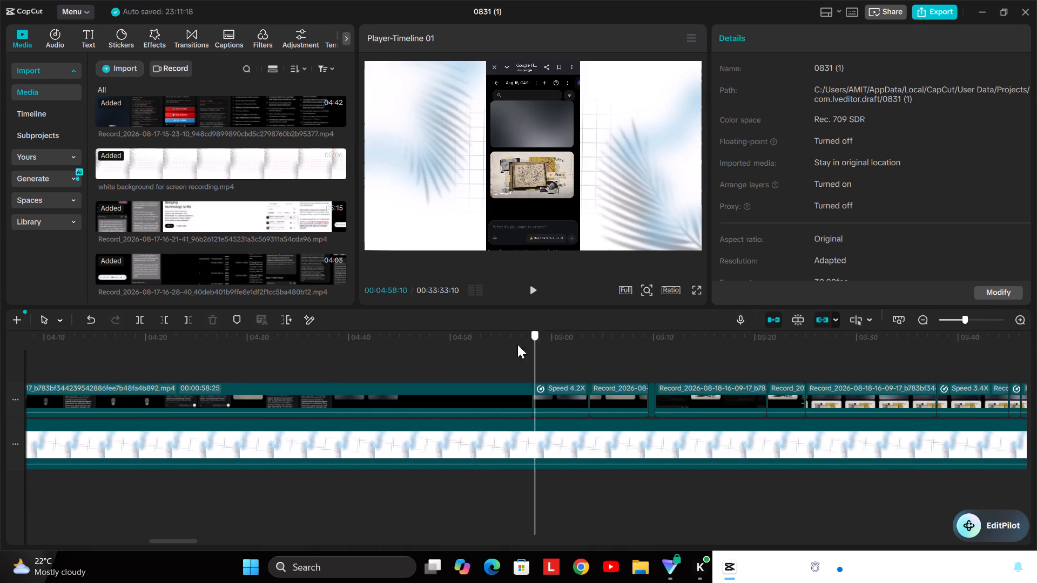
drag(517, 344, 1036, 347)
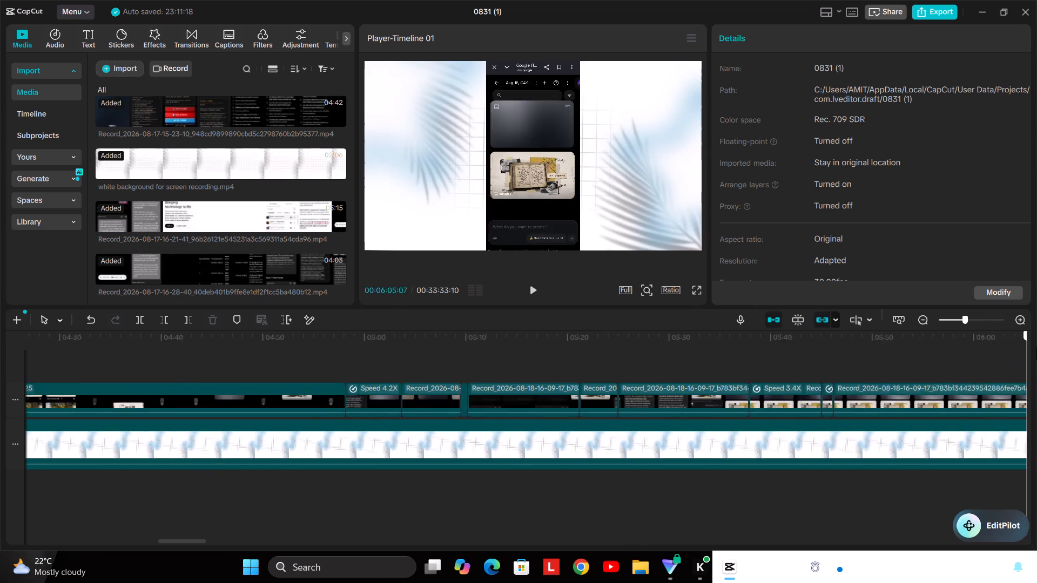
drag(1036, 347, 80, 328)
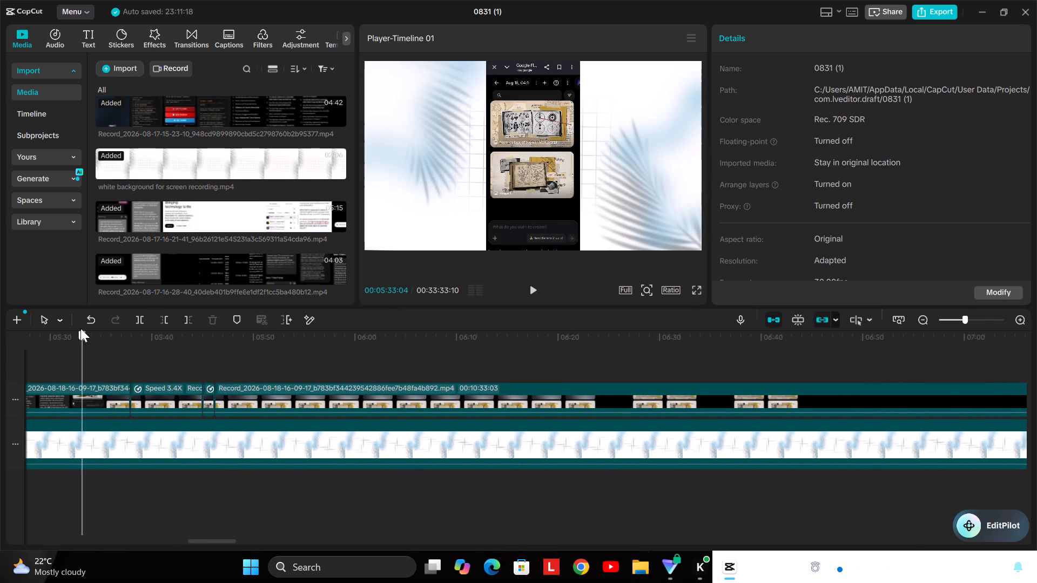
drag(80, 328, 373, 280)
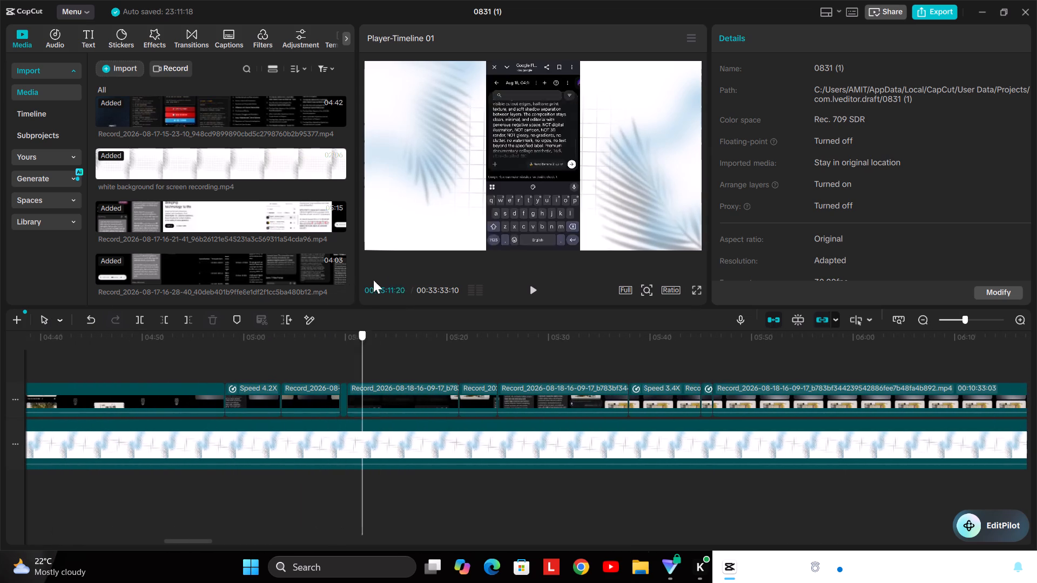
drag(373, 280, 691, 289)
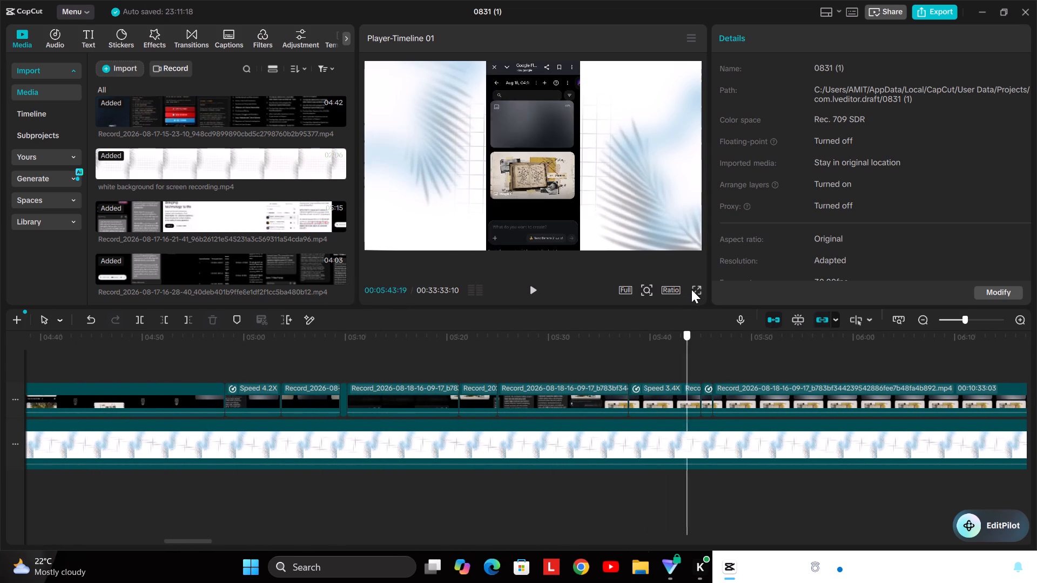
Split the long recording clip after the 1.8x clip at 00:05:52:02, once the newly generated image is showing.
drag(691, 289, 732, 289)
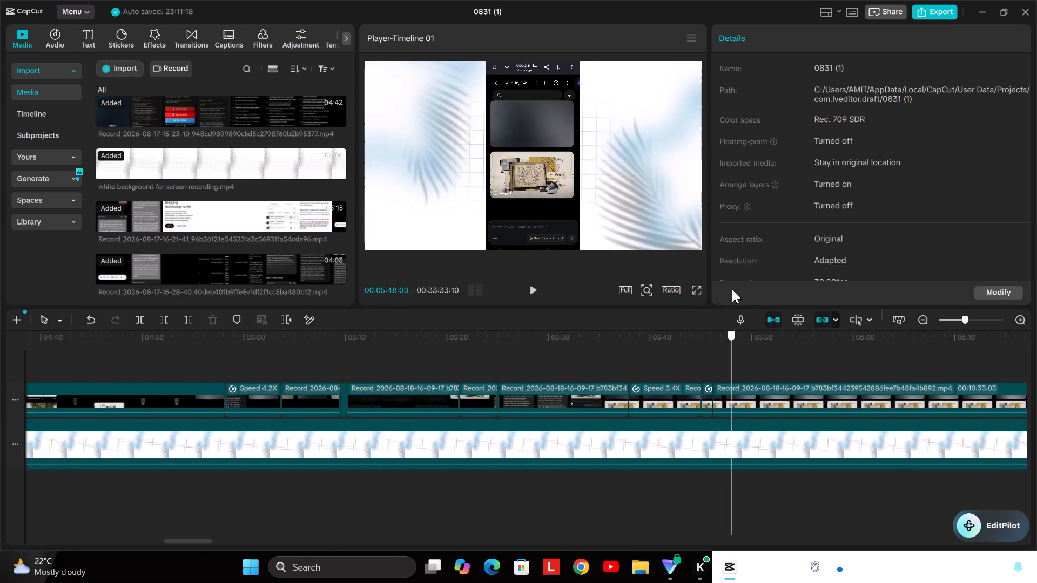
drag(732, 289, 766, 296)
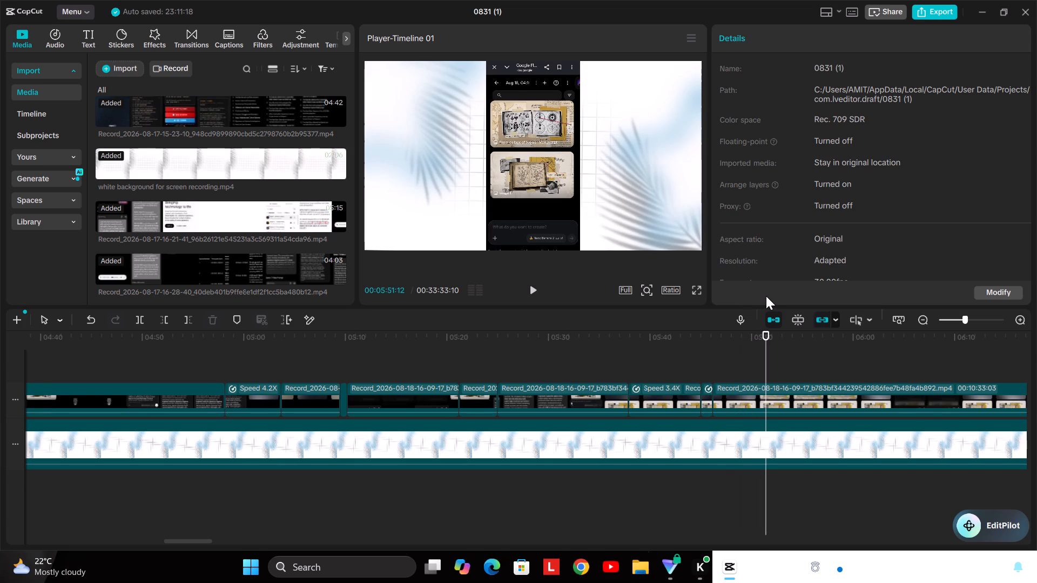
double_click(1020, 322)
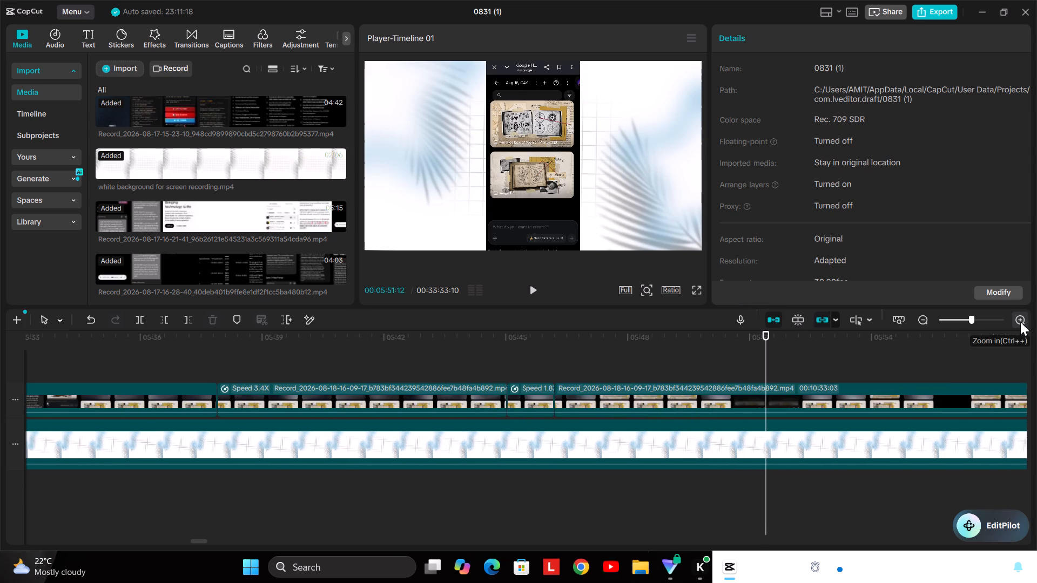
scroll(1020, 322, left, 1)
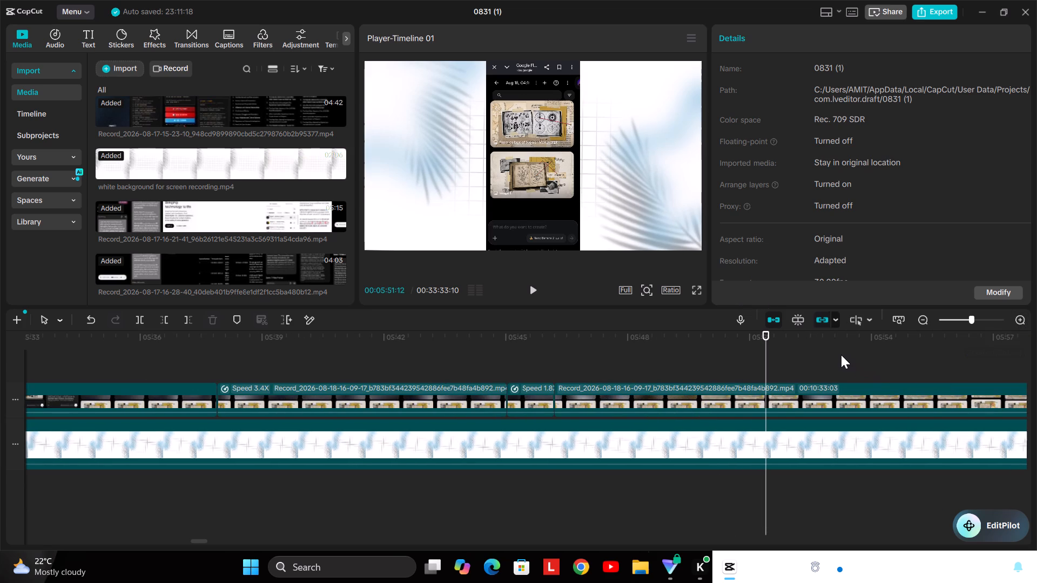
scroll(841, 355, left, 1)
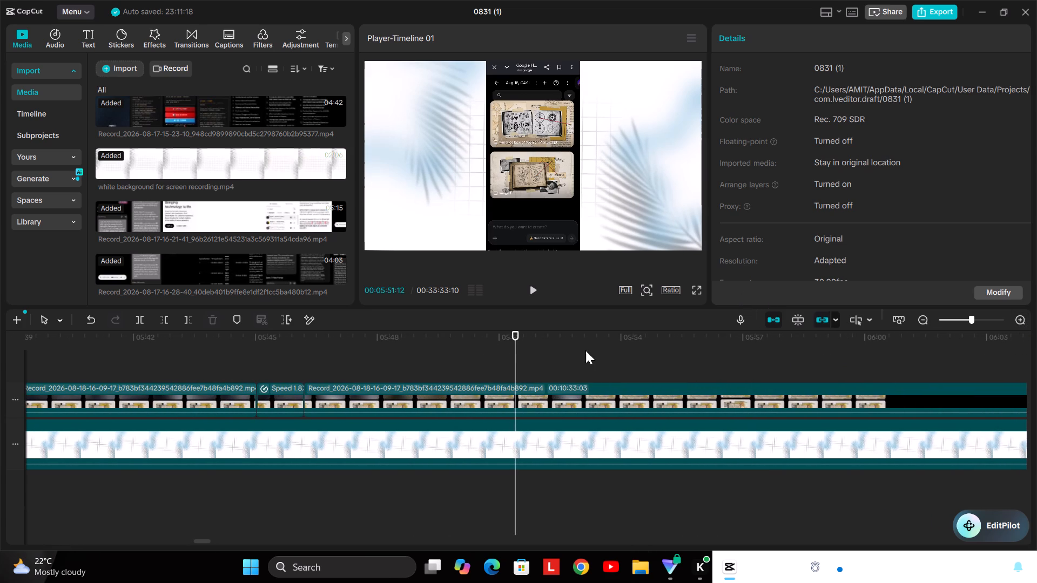
drag(511, 337, 292, 324)
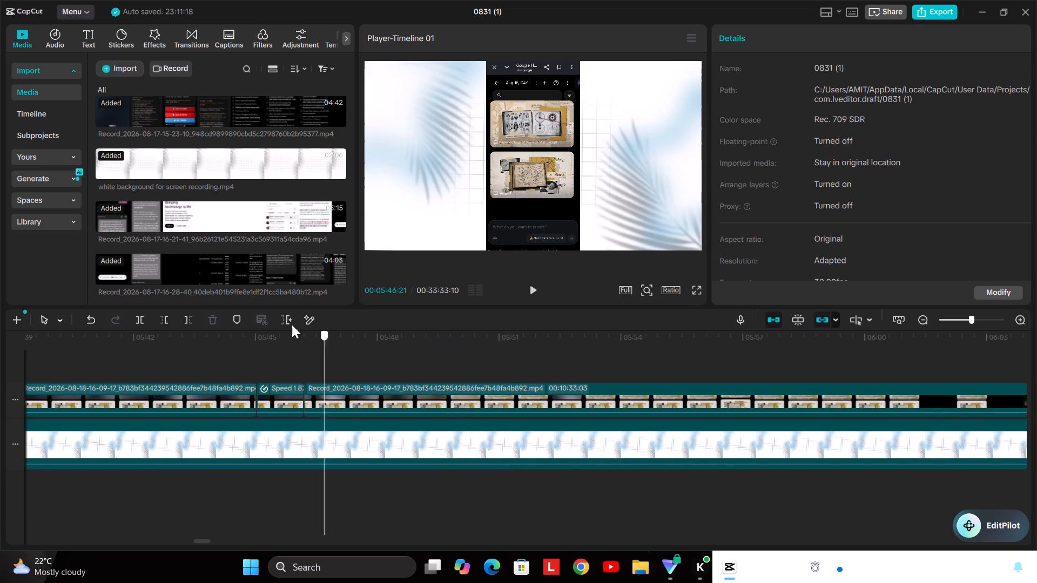
drag(292, 324, 359, 338)
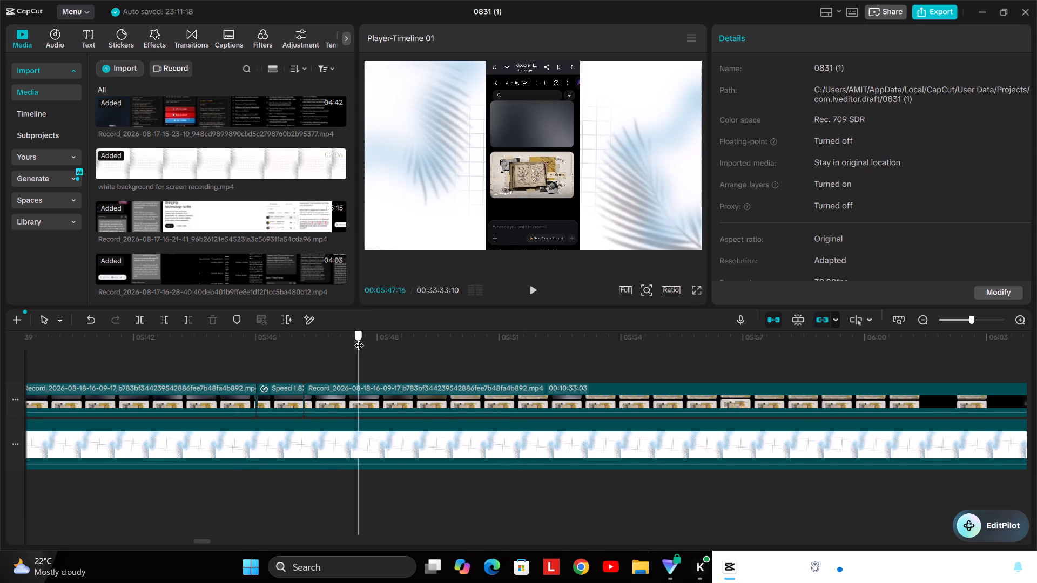
drag(359, 338, 485, 321)
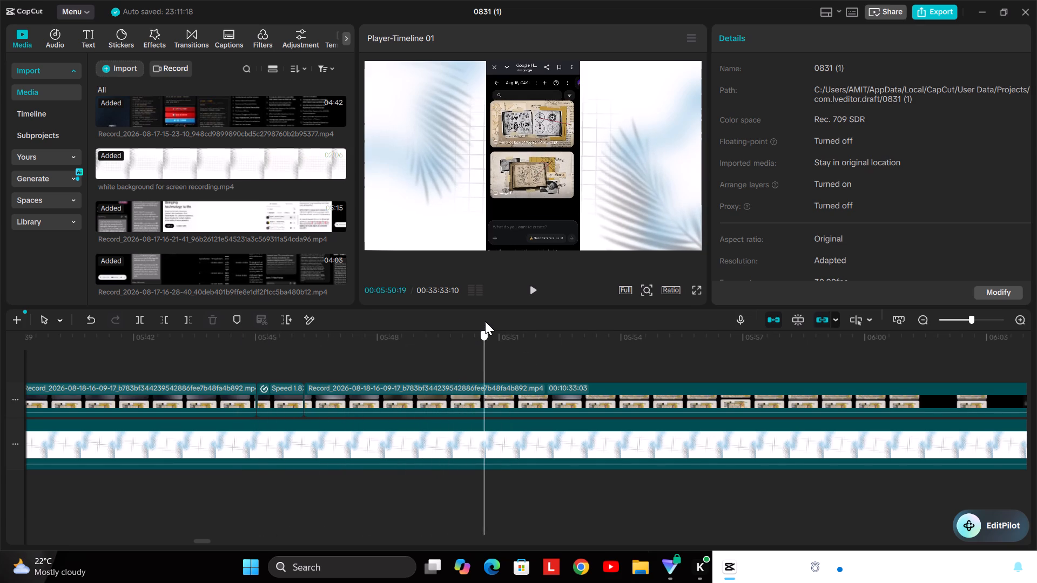
drag(485, 321, 522, 313)
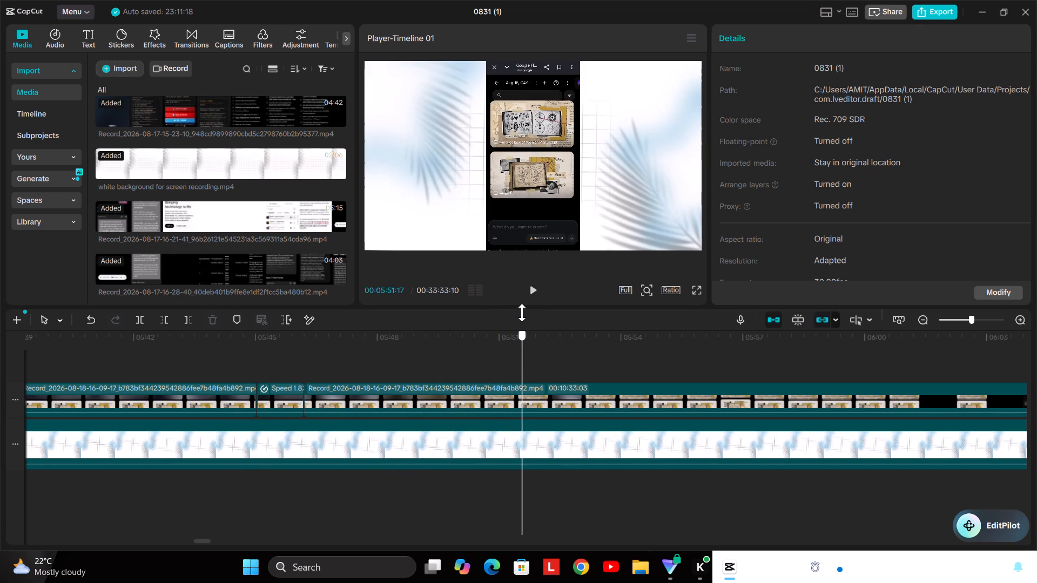
drag(522, 313, 677, 329)
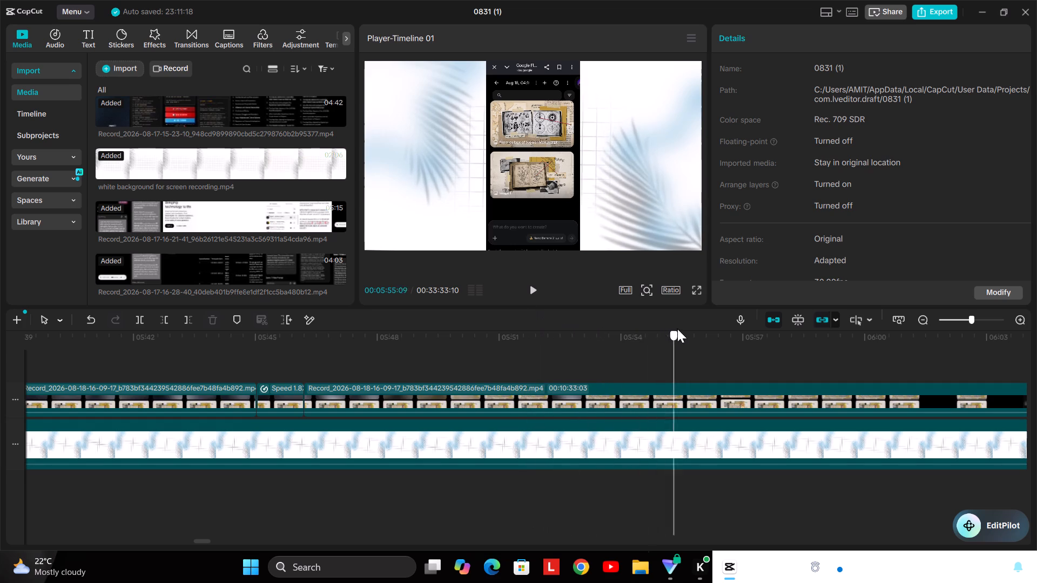
drag(677, 329, 367, 382)
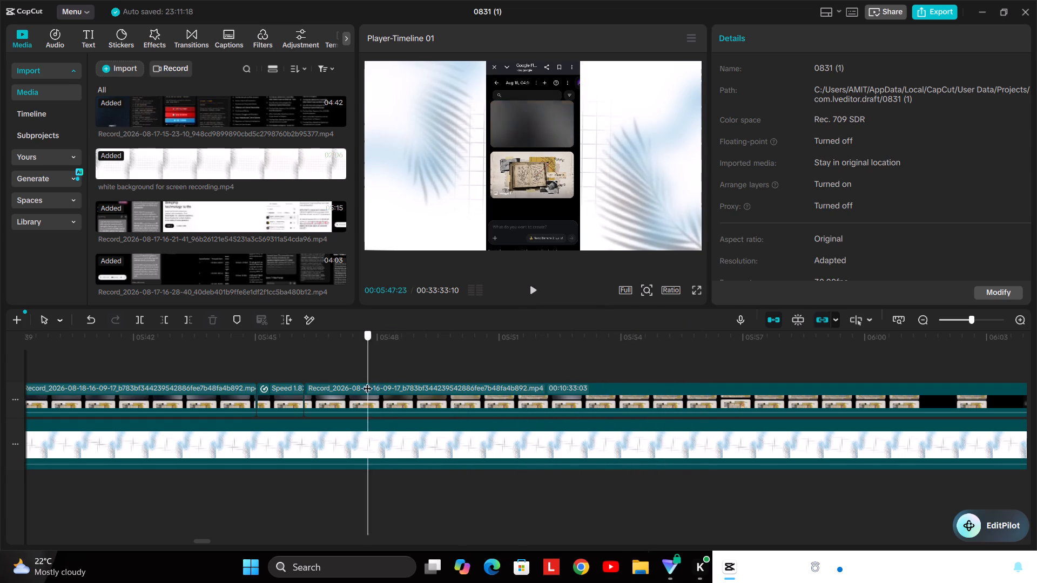
drag(367, 382, 543, 356)
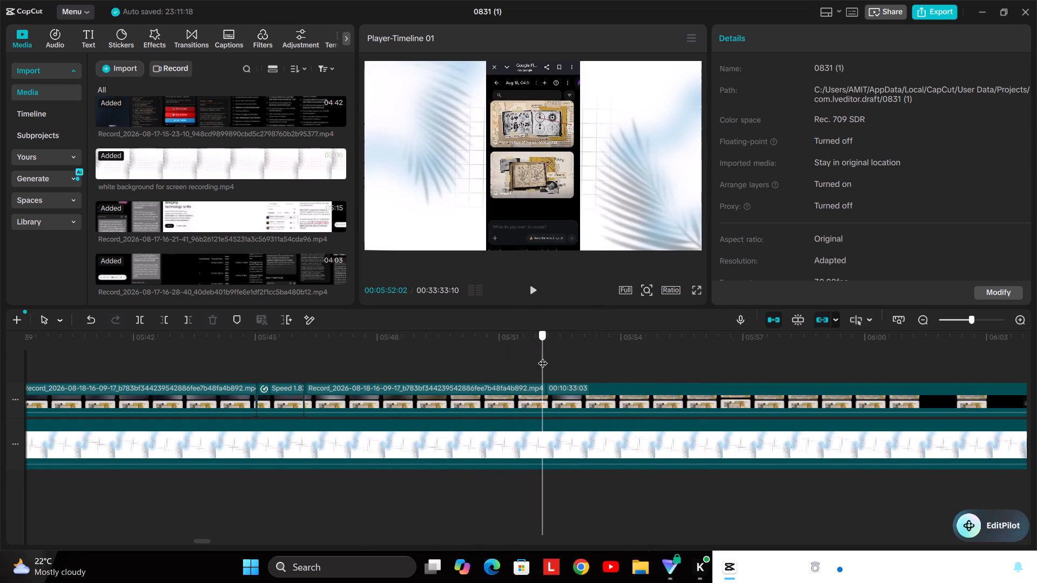
click(589, 388)
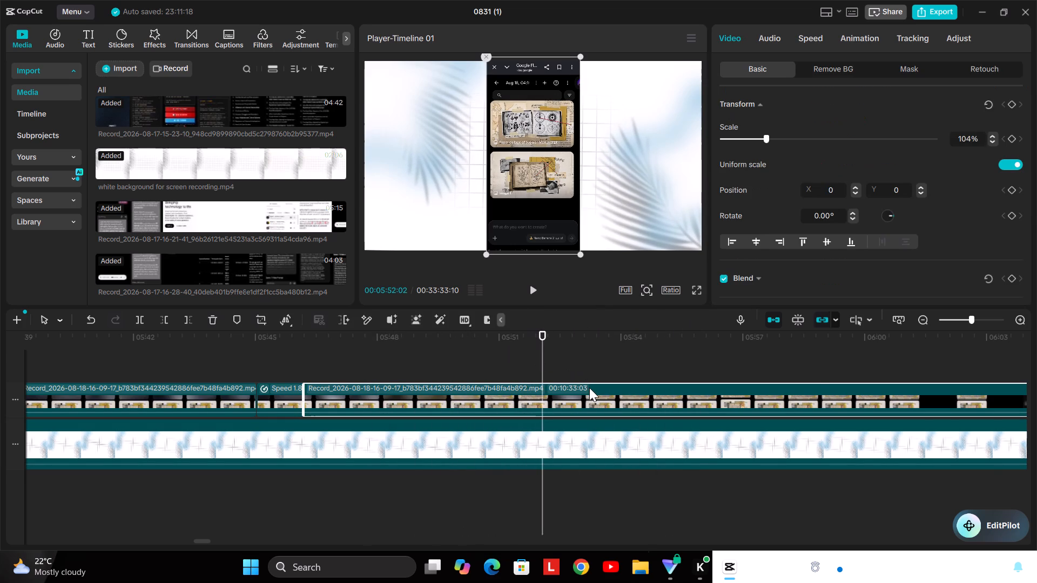
key(ctrl+b)
Trim off the start of the recording piece after the split up to 00:05:57:03, just before the image's options menu opens.
key(space)
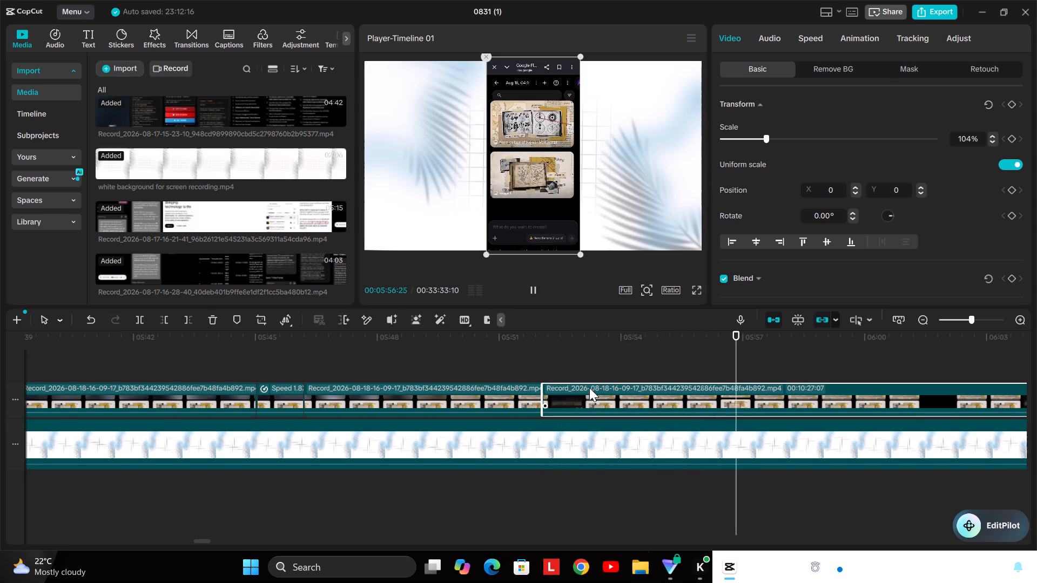
key(space)
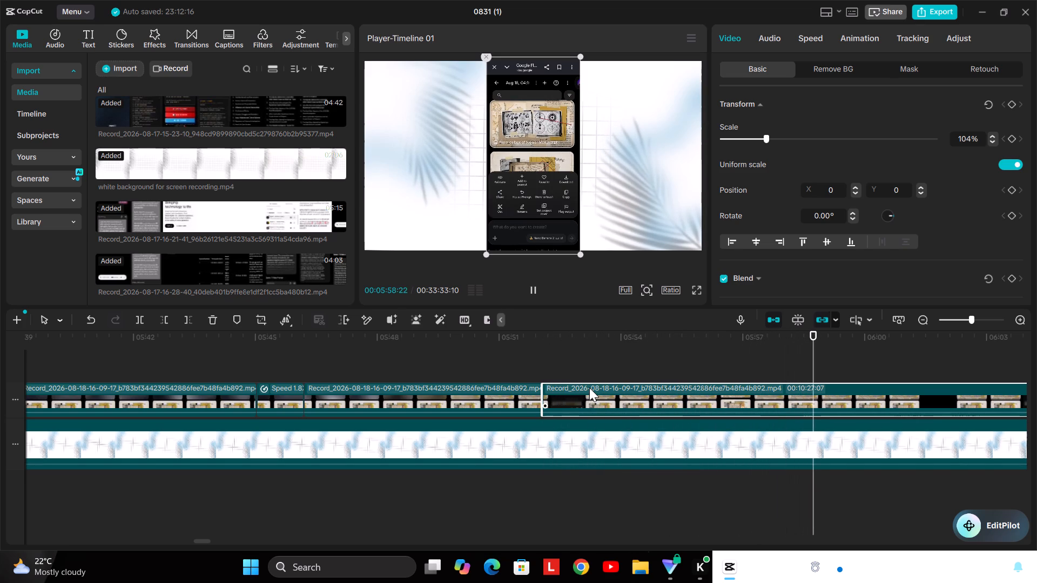
key(Left)
key(Left)
key(Left)
key(Left)
key(Left)
key(Left)
key(Left)
key(Left)
key(Left)
key(Left)
key(Left)
key(Left)
key(Left)
key(Left)
key(Left)
key(Left)
key(Left)
key(Left)
key(Left)
key(Left)
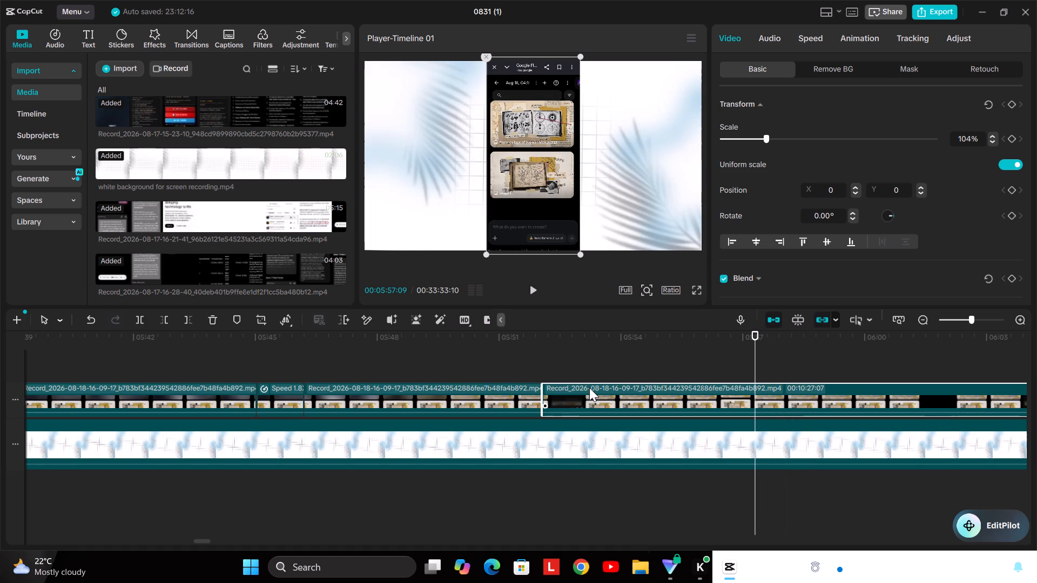
key(Left)
key(Left)
key(Left)
key(Left)
key(Left)
key(Left)
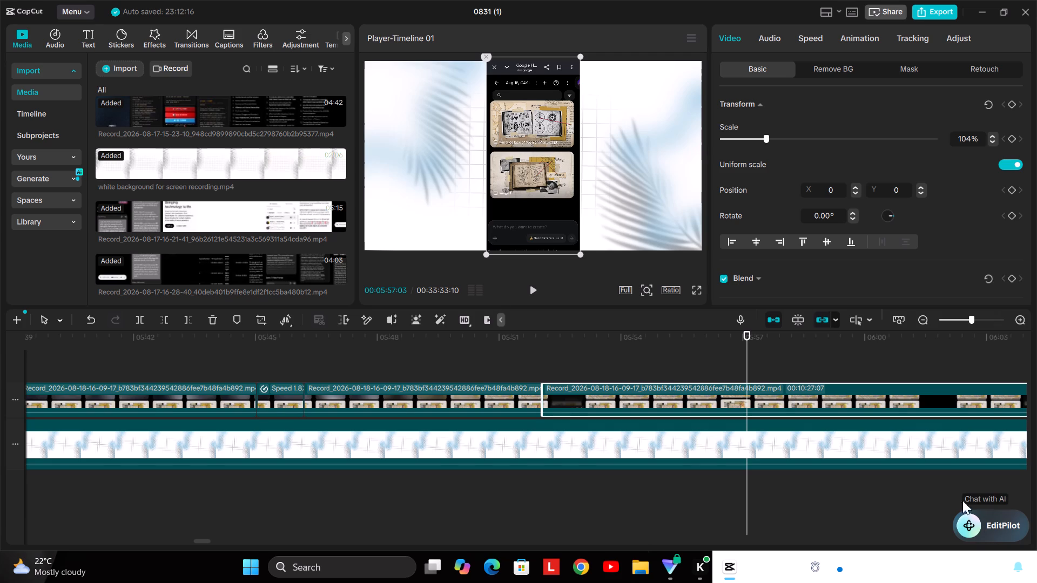
click(989, 527)
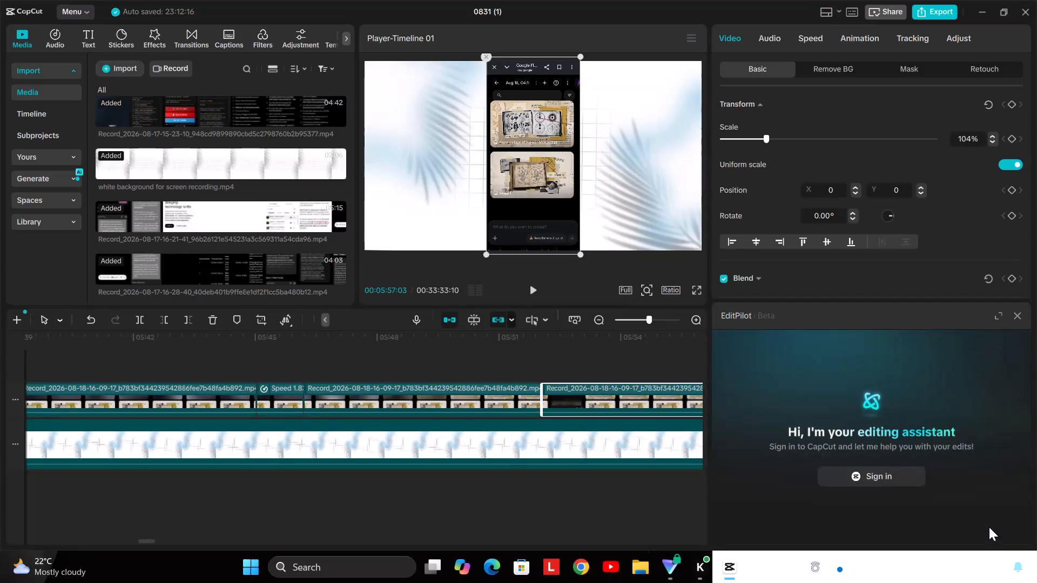
click(1013, 317)
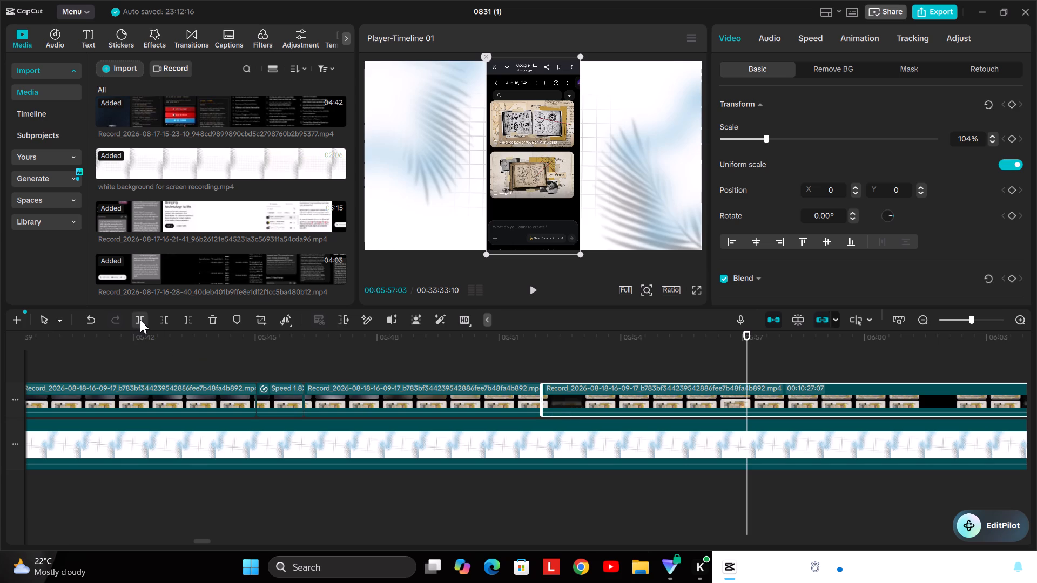
drag(140, 320, 156, 320)
drag(156, 320, 159, 318)
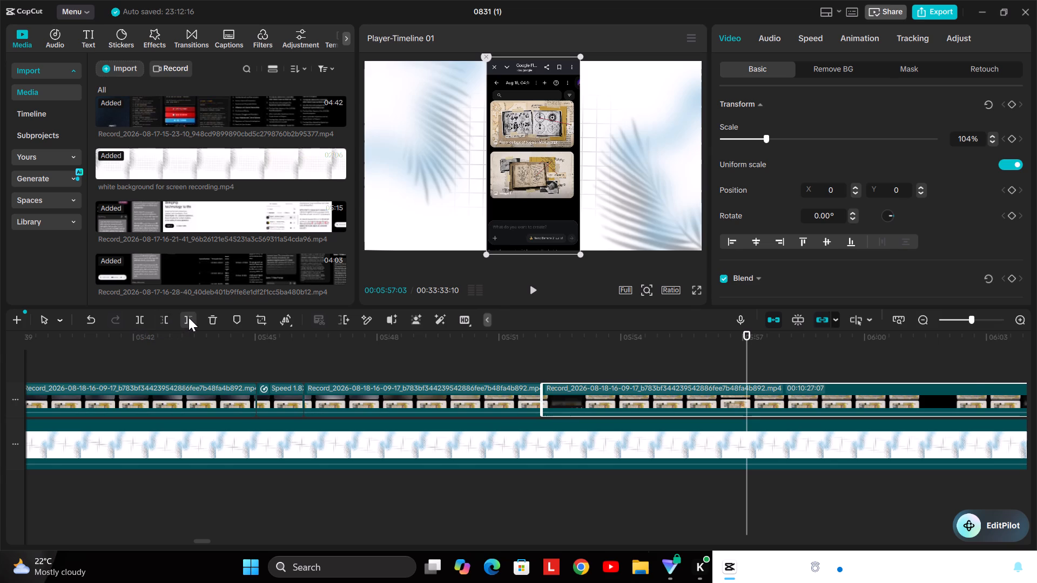
key(q)
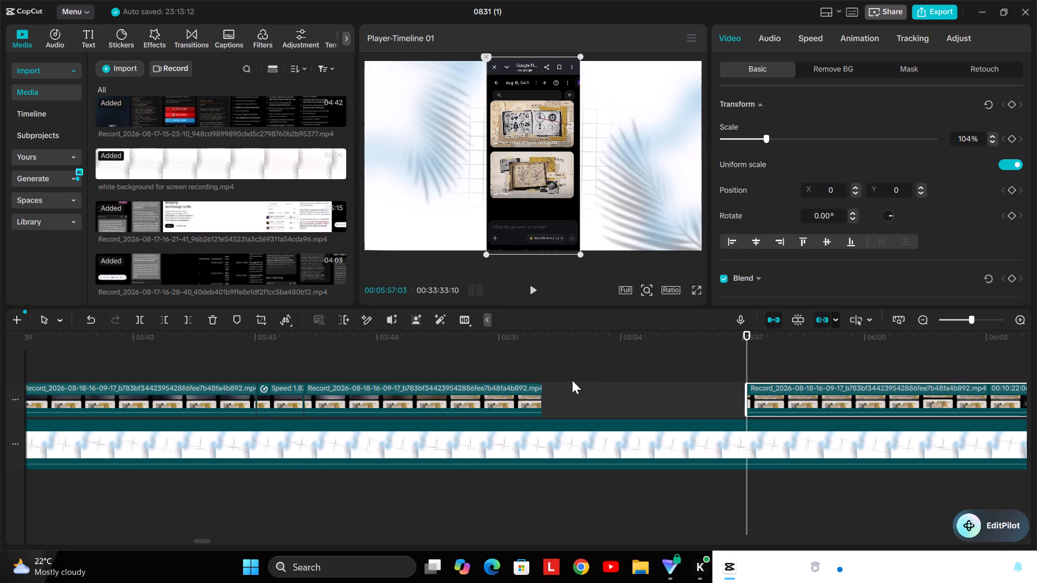
Move the trimmed long recording clip back to the end of the preceding clip at about 00:05:52.
drag(787, 392, 596, 386)
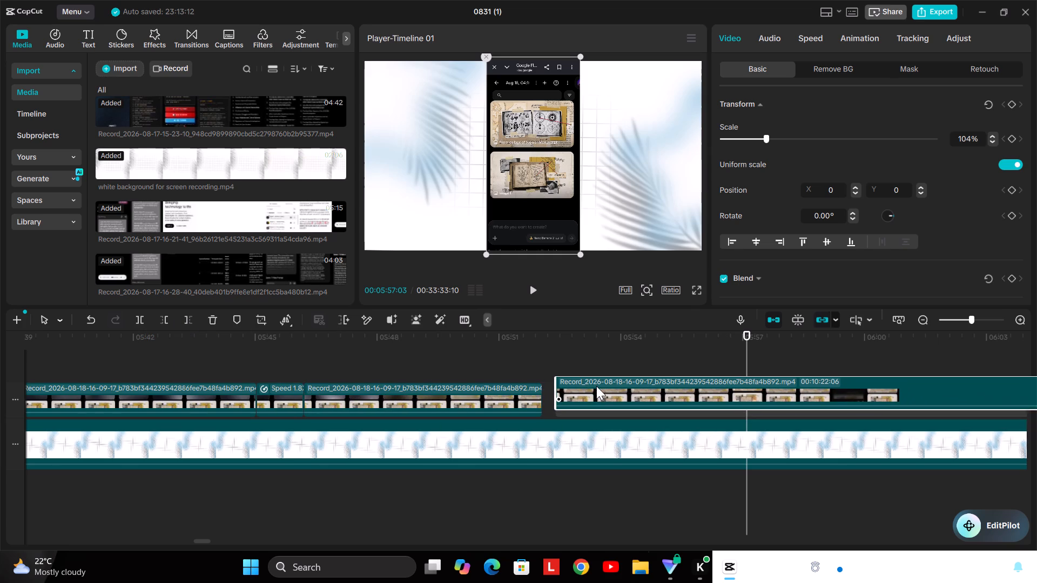
drag(596, 386, 584, 396)
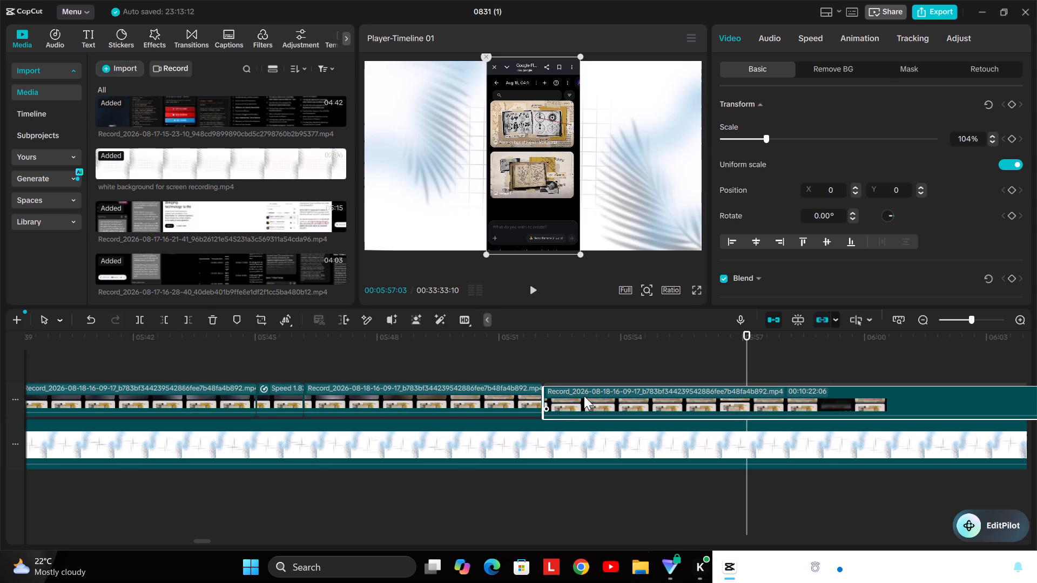
drag(584, 396, 584, 396)
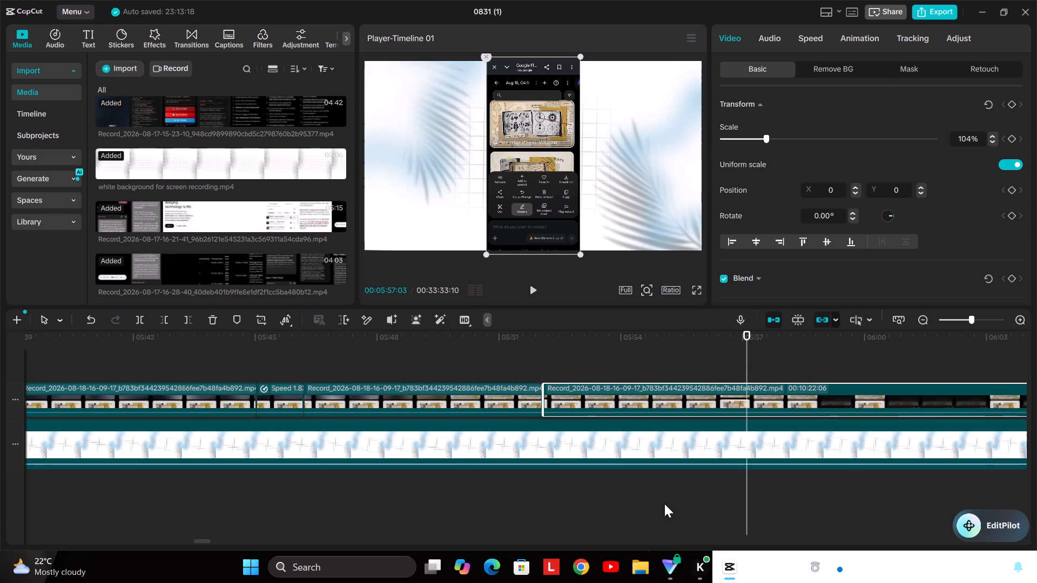
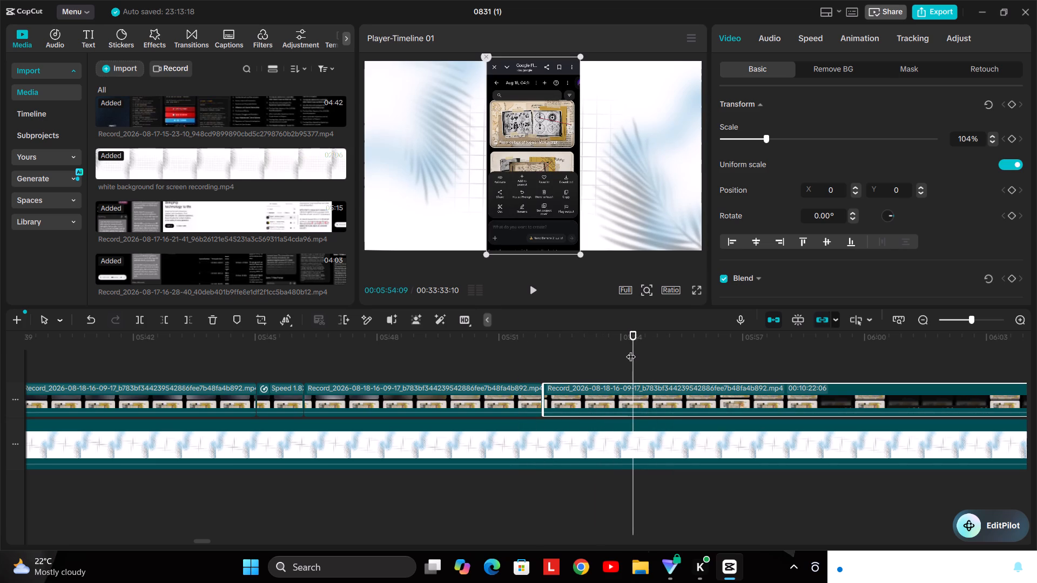
Split the long recording clip at 00:05:54:16, while the image's options menu is open.
drag(631, 350, 675, 350)
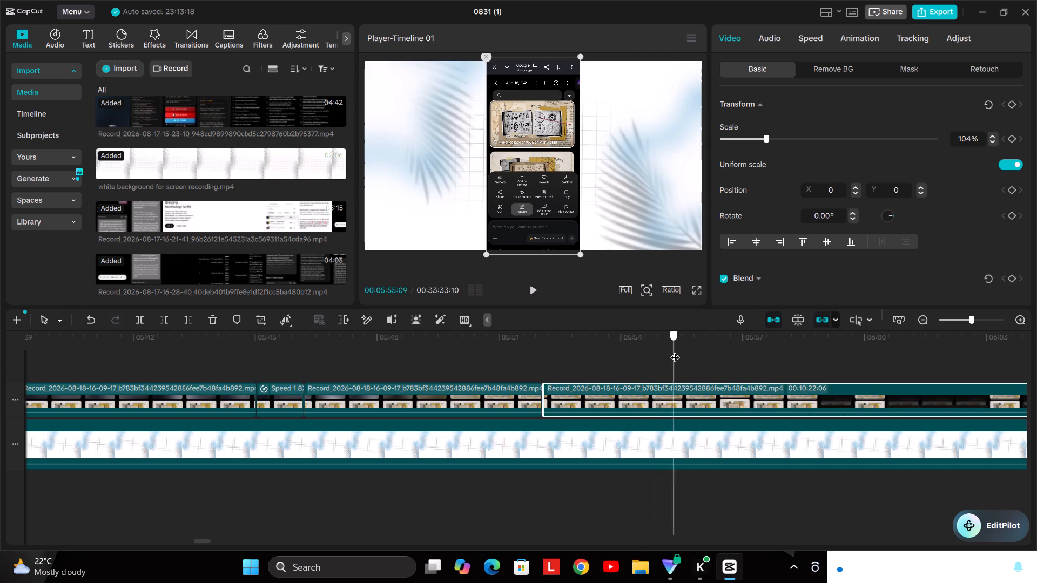
drag(675, 350, 764, 339)
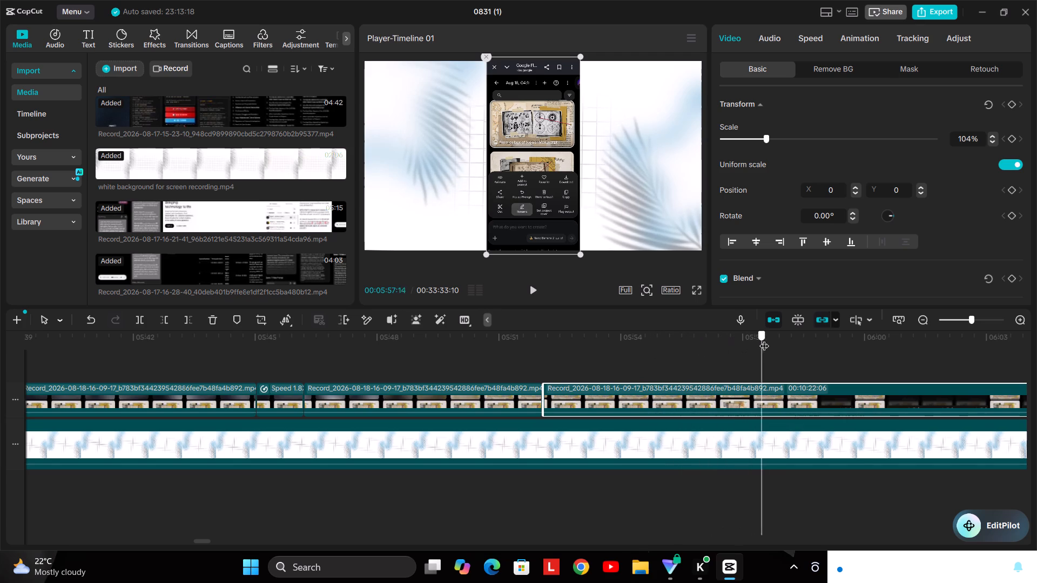
drag(764, 339, 752, 350)
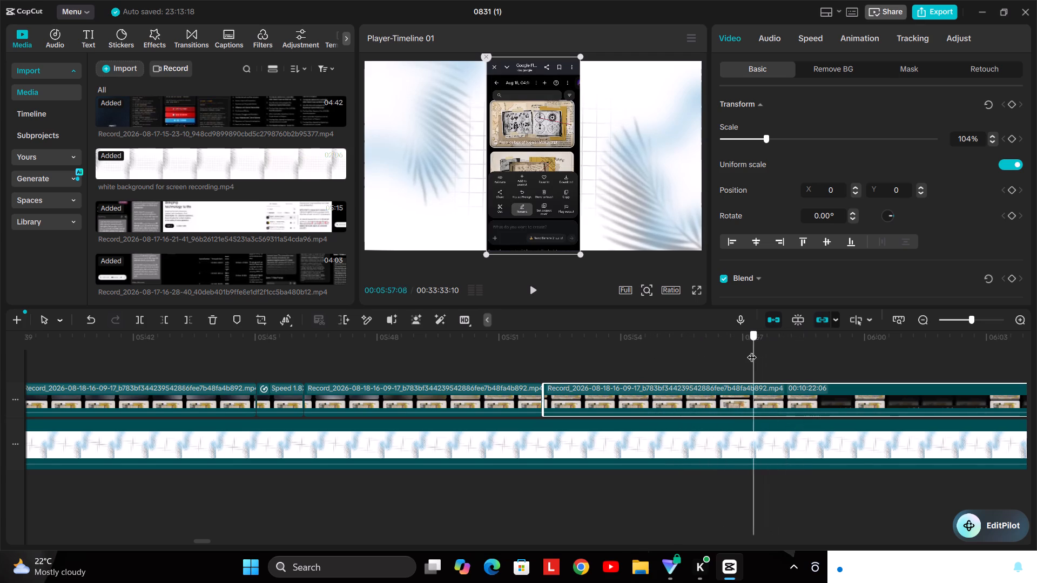
drag(752, 350, 657, 370)
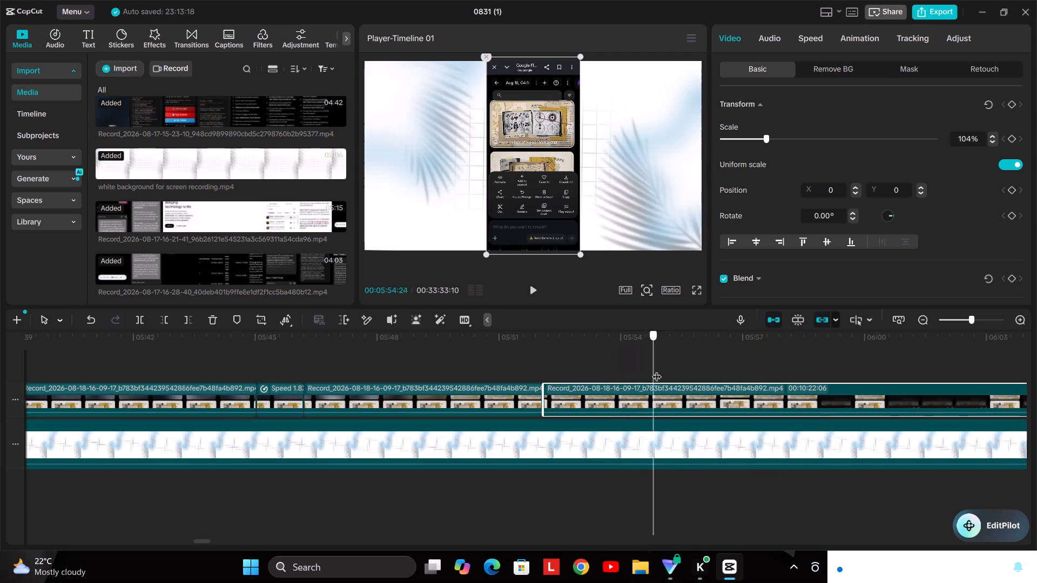
drag(657, 370, 642, 372)
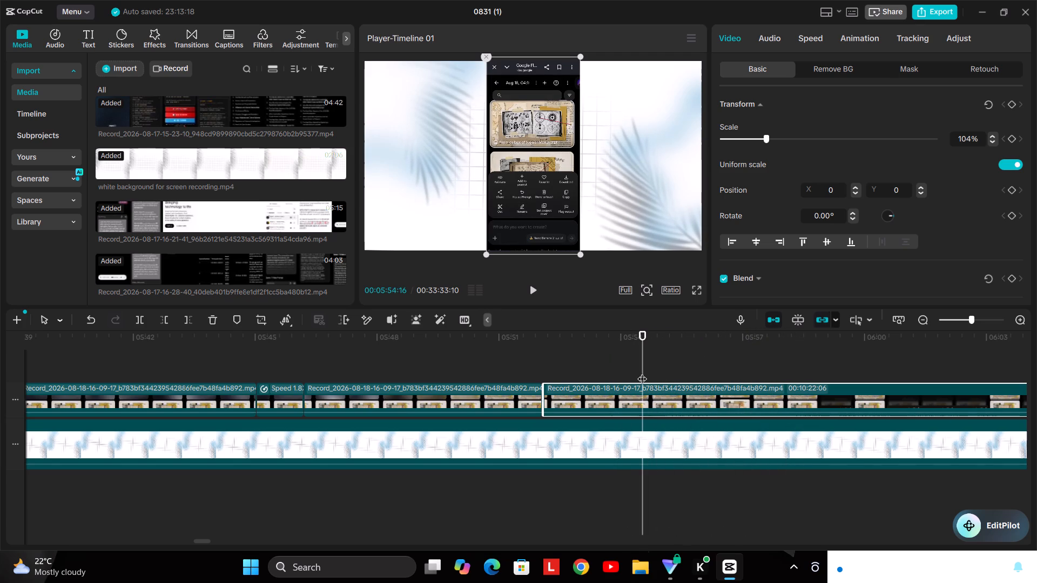
key(ctrl+b)
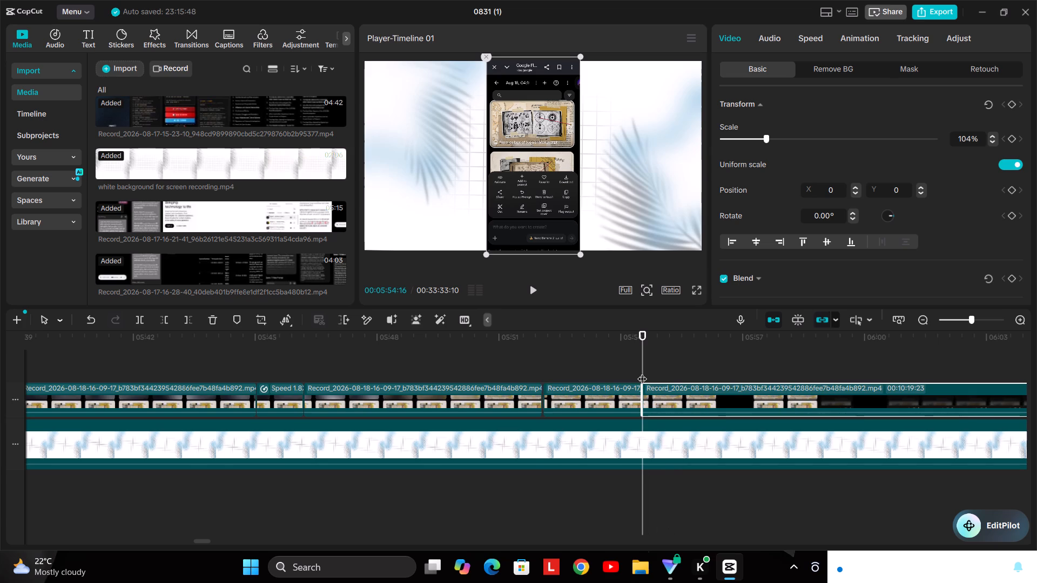
Trim off the start of the recording piece after the split up to 00:05:54:29, while the options menu is still open.
key(space)
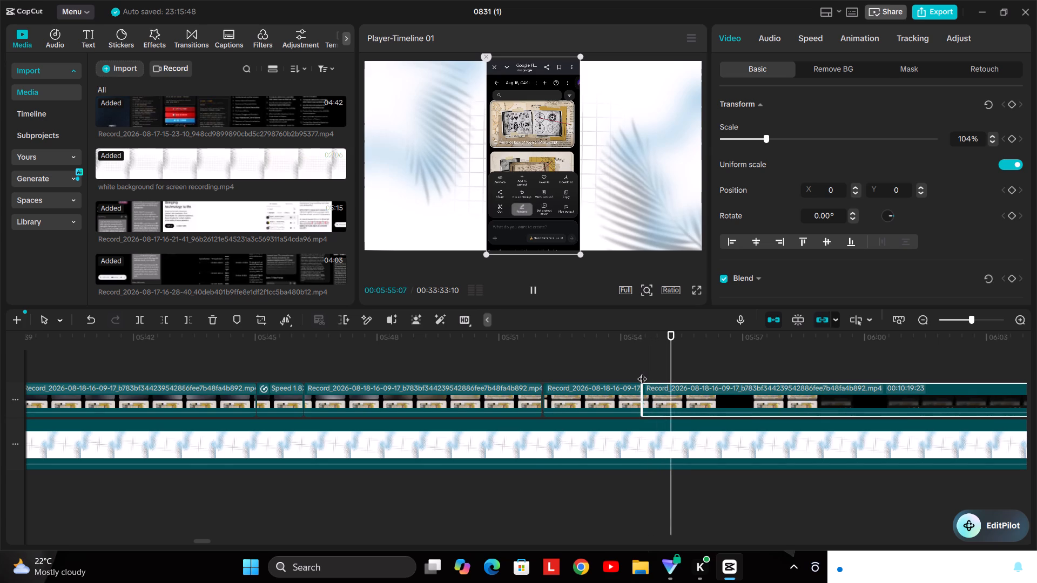
key(space)
key(Left)
key(Left)
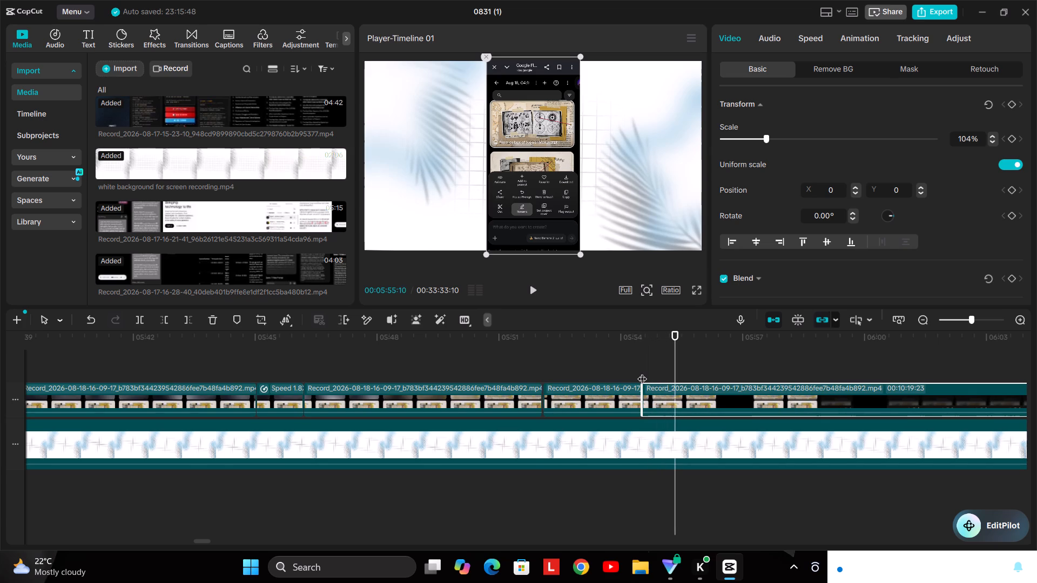
key(Left)
key(Left)
key(Left)
key(Left)
key(Left)
key(Left)
key(Left)
key(Left)
key(Left)
key(Left)
key(Left)
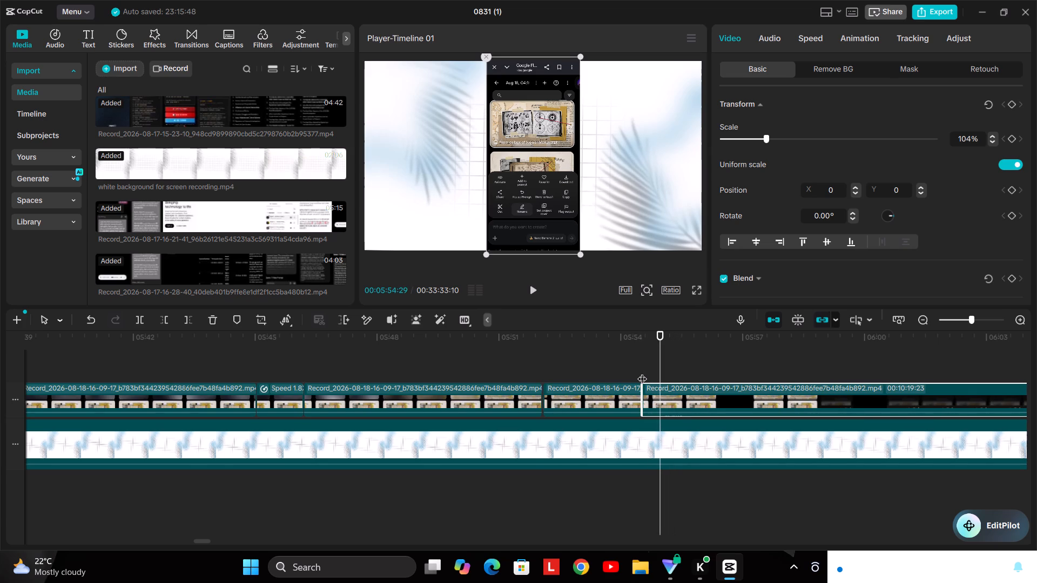
key(q)
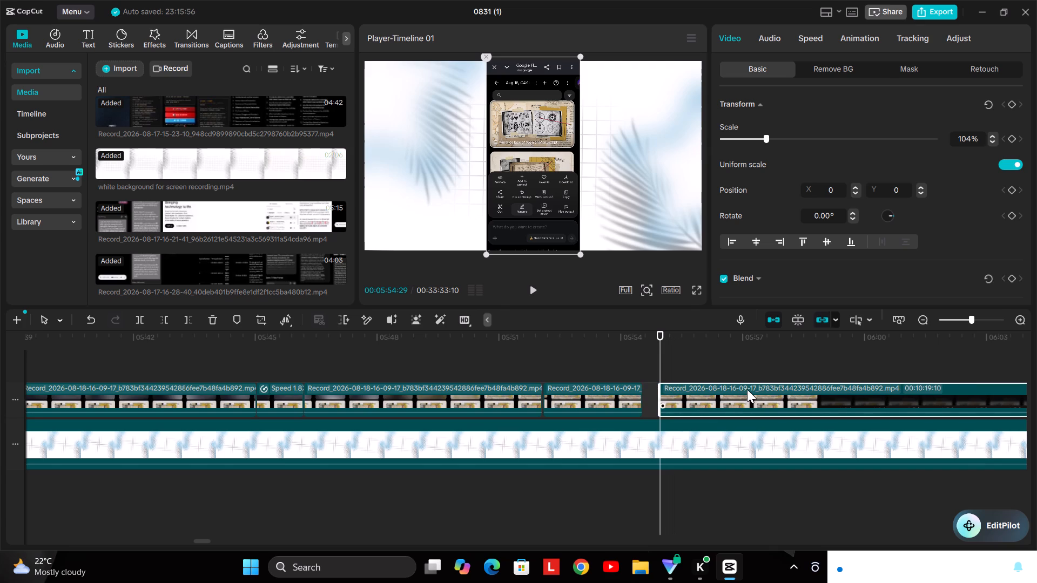
Move the trimmed long recording clip back to the end of the preceding clip at about 00:05:54:16.
drag(739, 388, 724, 391)
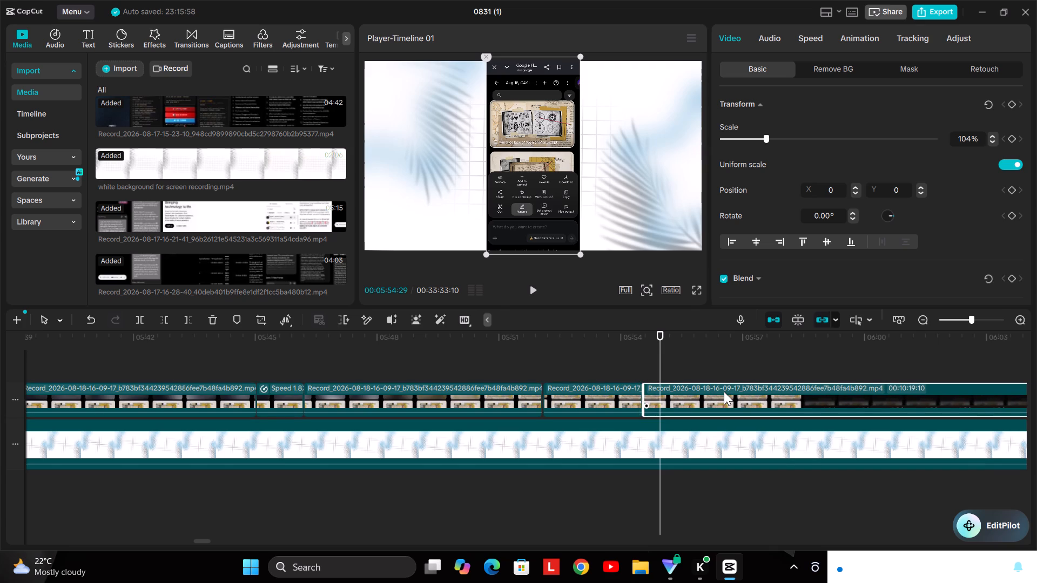
Play and step through the footage between about 00:05:54 and 00:05:58 to check the join and the wait before the rename dialog.
key(space)
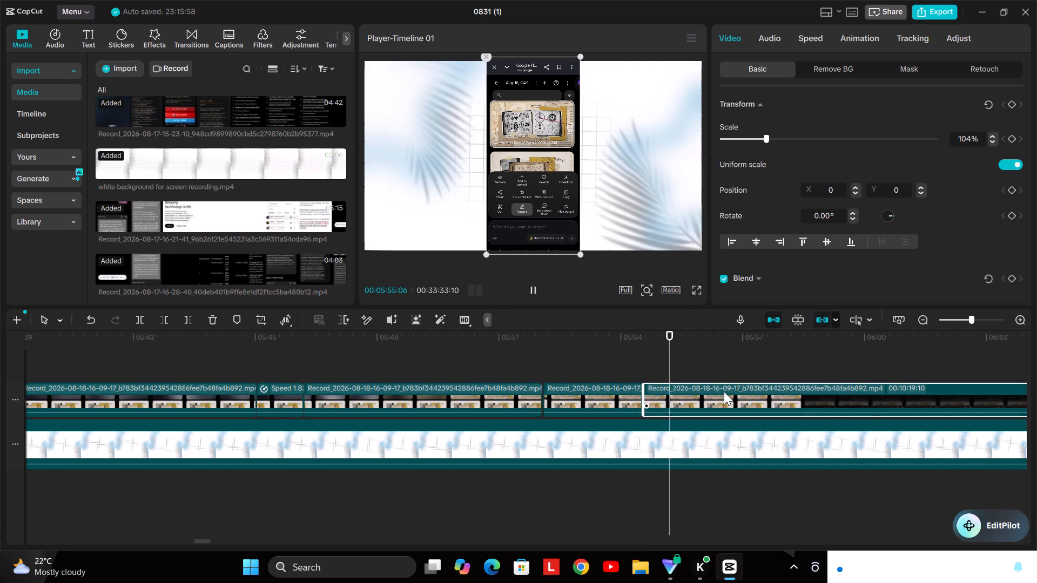
key(space)
key(space)
key(space)
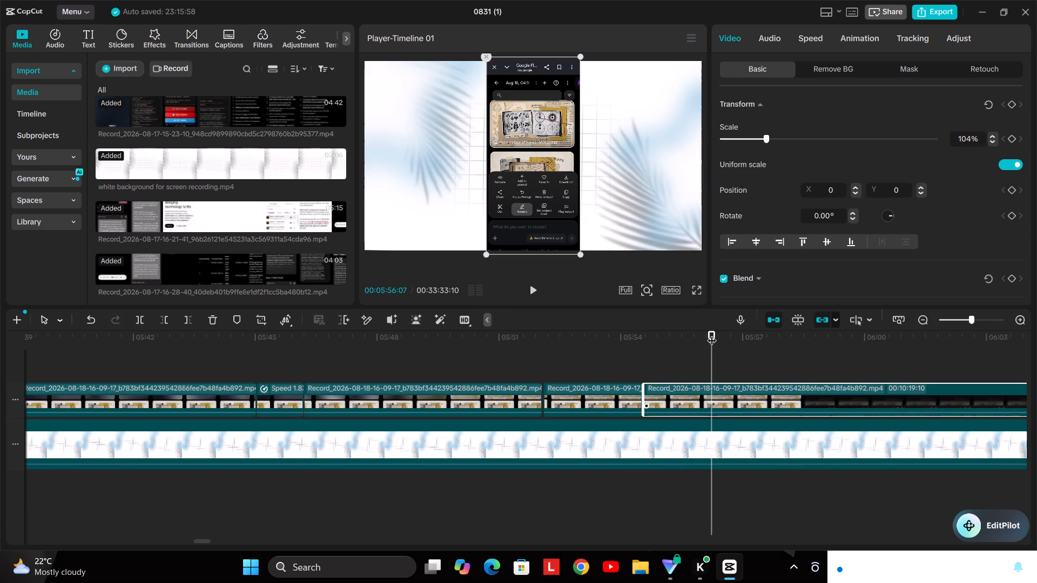
drag(712, 334, 651, 358)
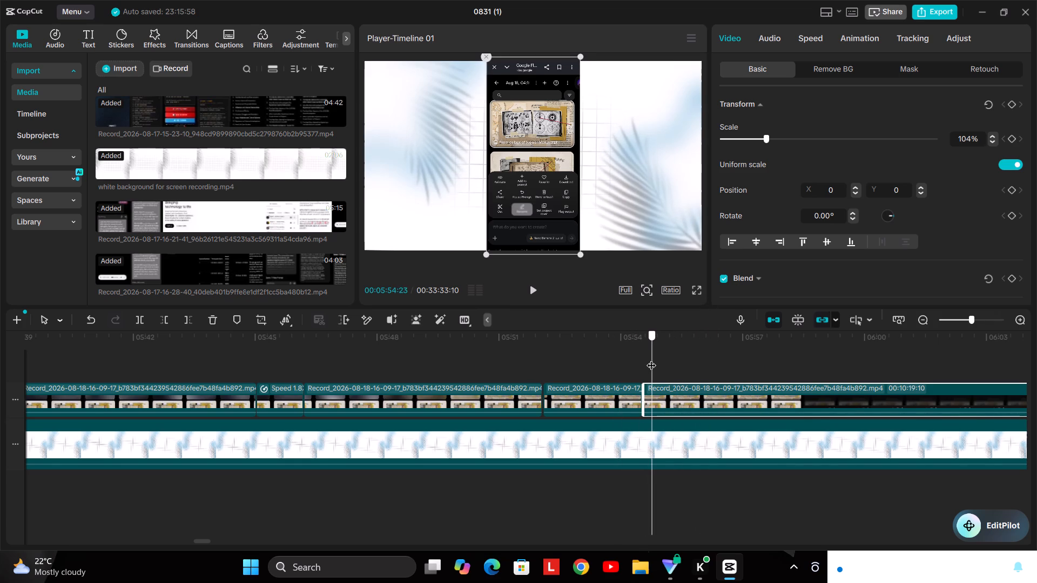
drag(651, 358, 676, 362)
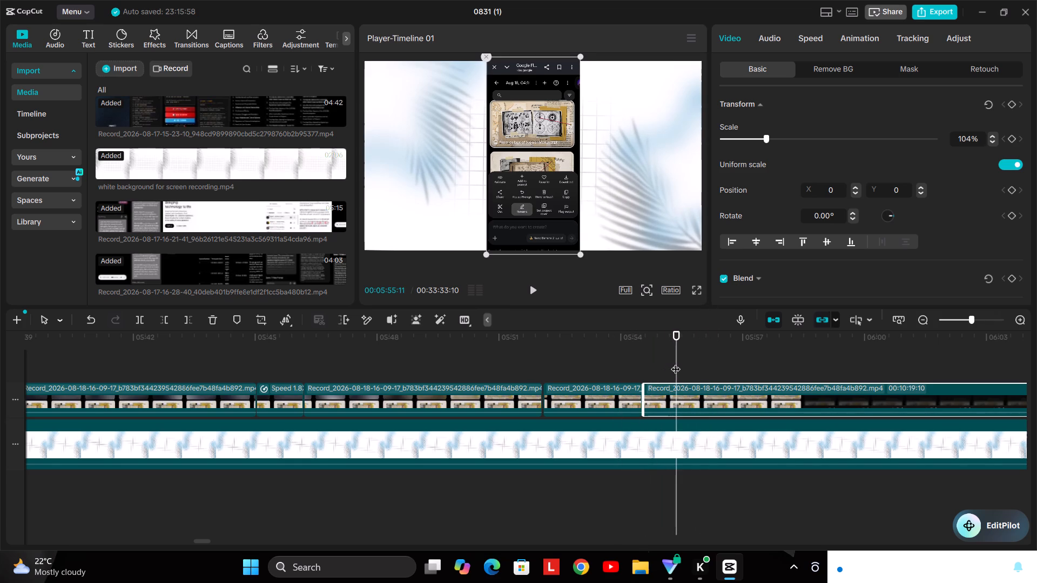
key(space)
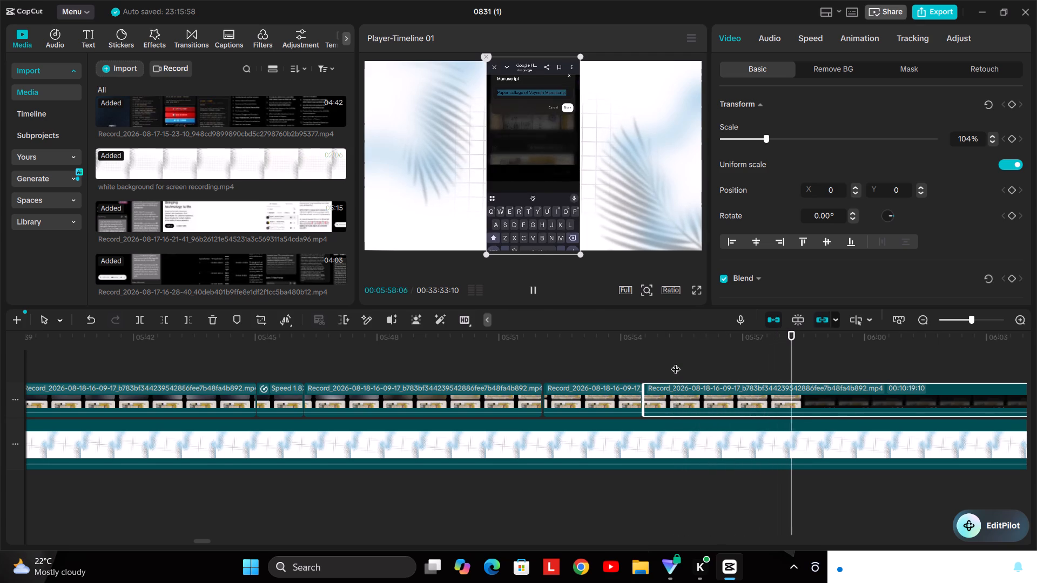
key(space)
key(Left)
key(Left)
key(Left)
key(Left)
key(Left)
key(Left)
key(Left)
key(Left)
key(Left)
key(Left)
key(Left)
key(Left)
key(Left)
key(Left)
key(Left)
key(Left)
key(Left)
key(Left)
key(Left)
key(Left)
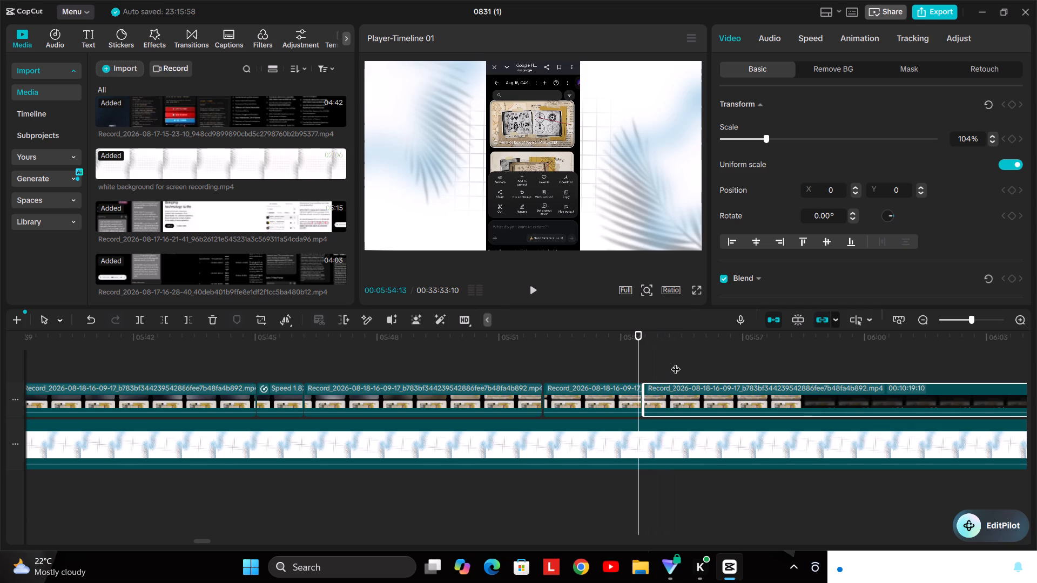
Split the long recording clip at 00:05:55:24, while the Rename option is highlighted in the image's options menu.
key(space)
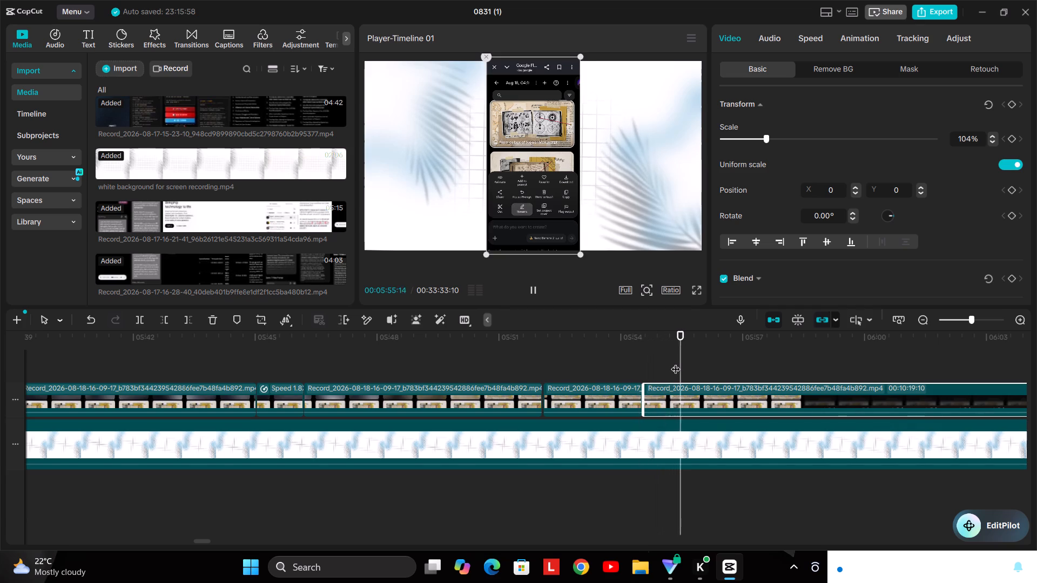
key(space)
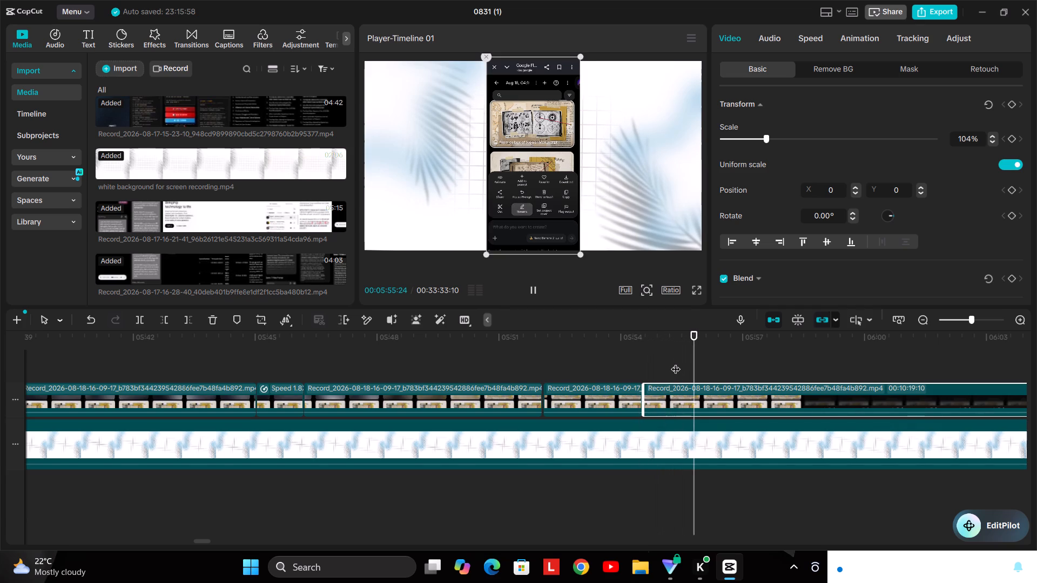
key(ctrl+b)
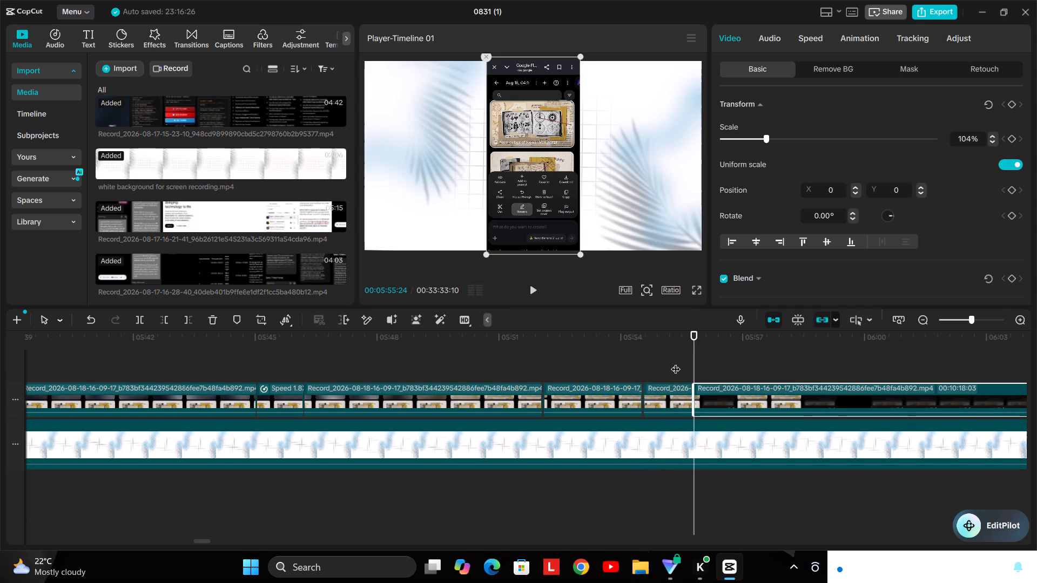
Trim off the start of the recording piece after the split up to 00:05:56:28, just before the rename dialog opens.
key(space)
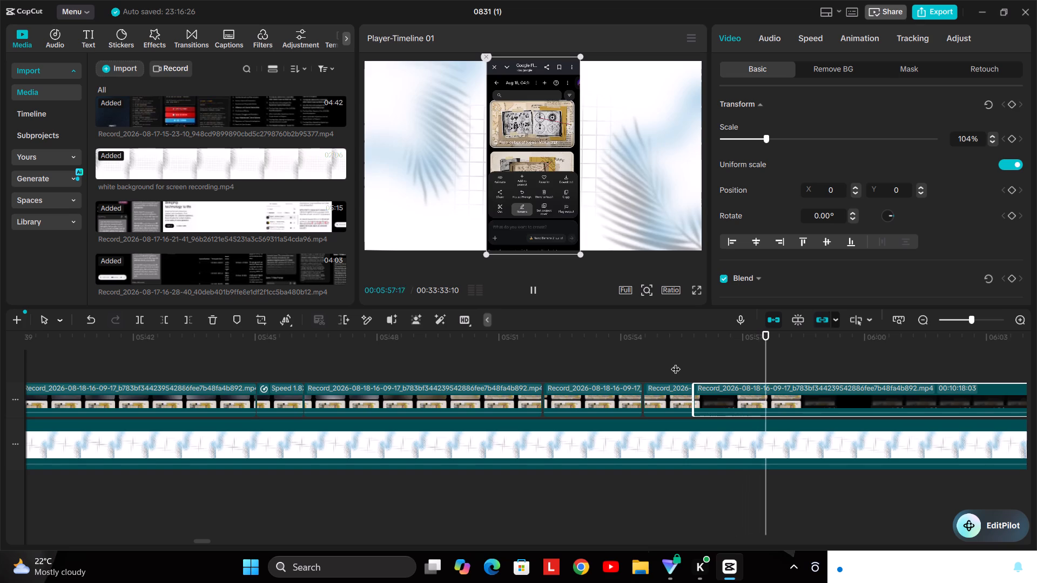
key(space)
key(Left)
key(Left)
key(Left)
key(Left)
key(Left)
key(Left)
key(Left)
key(Left)
key(Left)
key(Left)
key(Left)
key(Left)
key(Left)
key(Left)
key(Left)
key(Left)
key(Left)
key(Left)
key(Left)
key(Left)
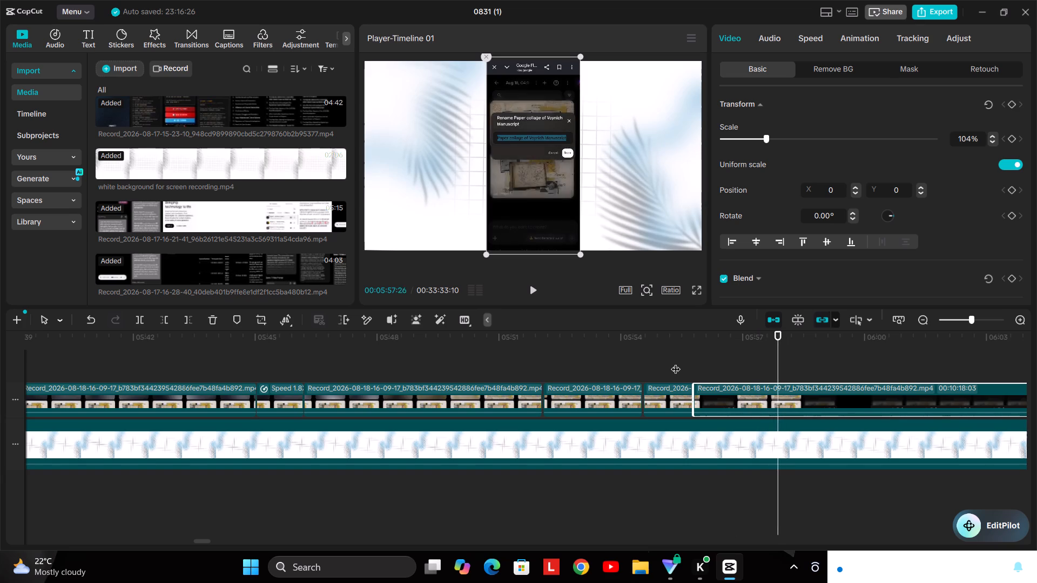
key(Left)
key(Left)
key(Left)
key(Left)
key(Left)
key(Left)
key(Left)
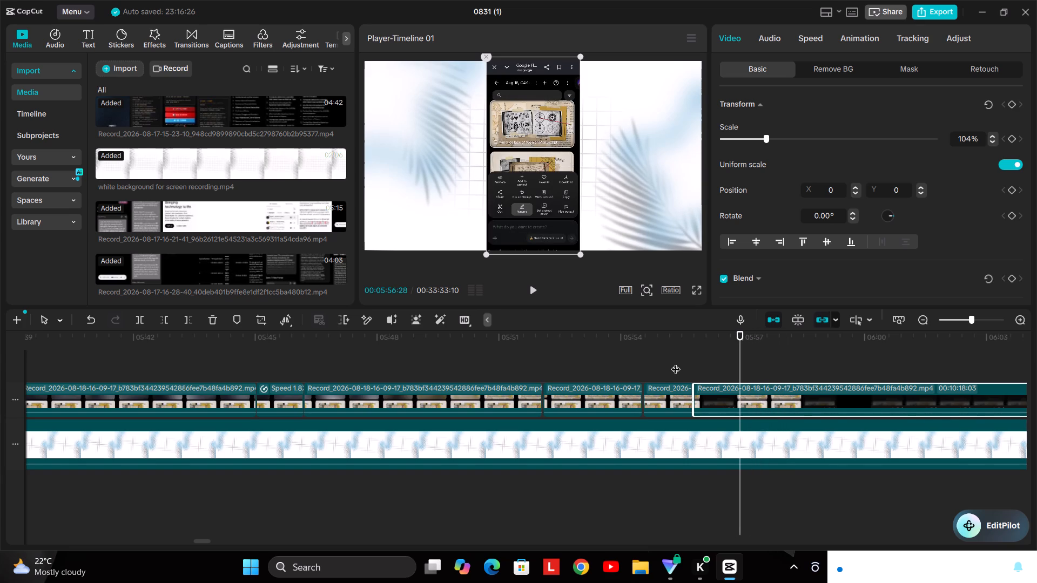
key(q)
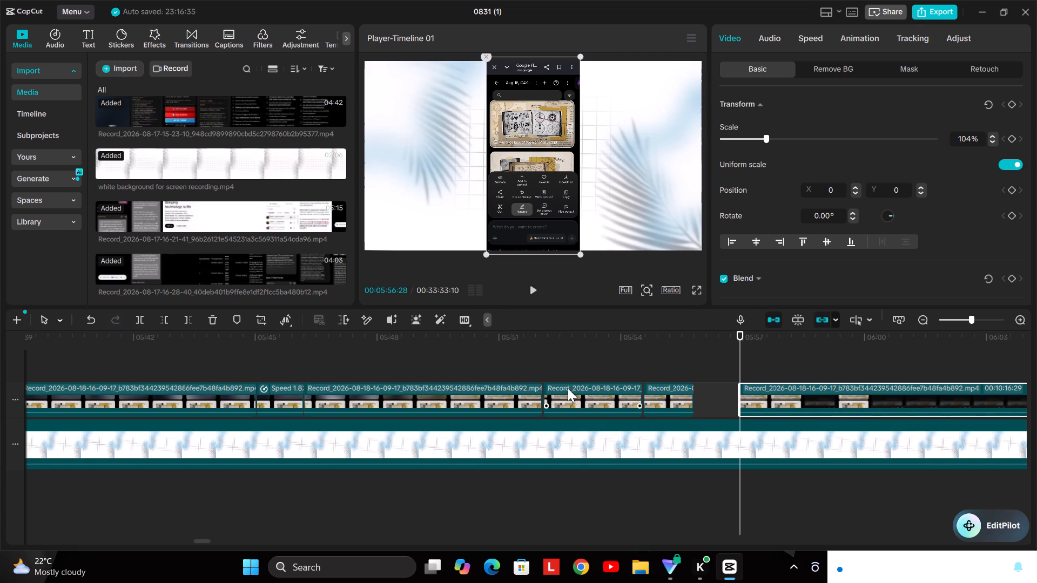
Shift the short options-menu clip back against the end of the preceding clip at about 00:05:54:16, closing the tiny gap.
double_click(1021, 319)
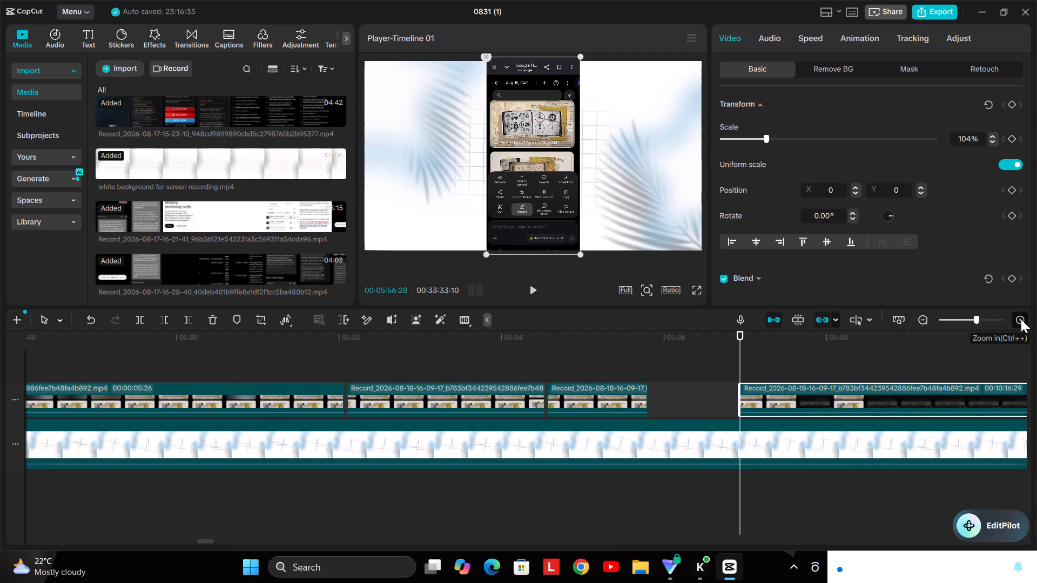
click(457, 391)
drag(457, 391, 449, 395)
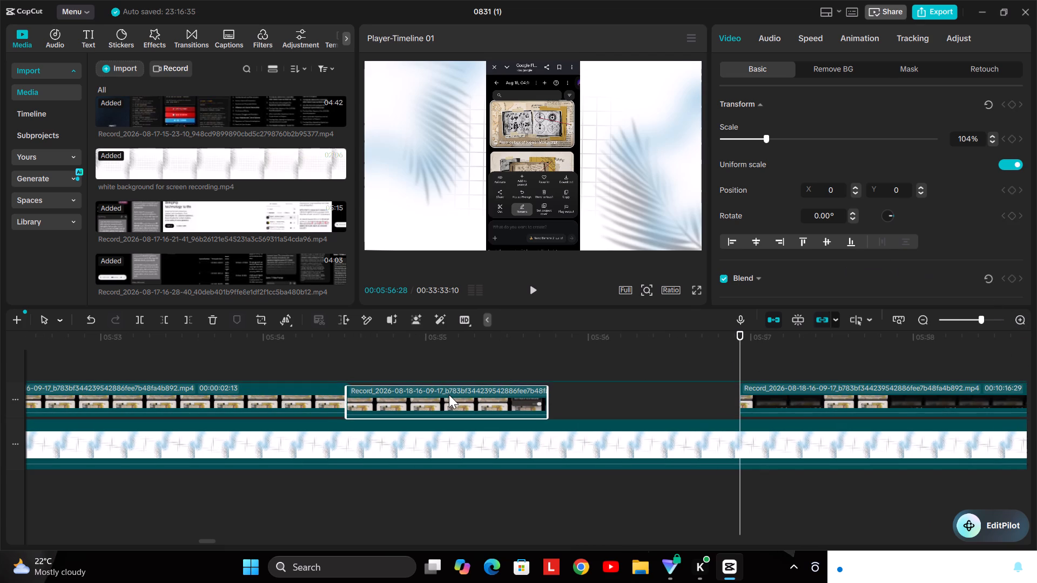
drag(449, 395, 450, 395)
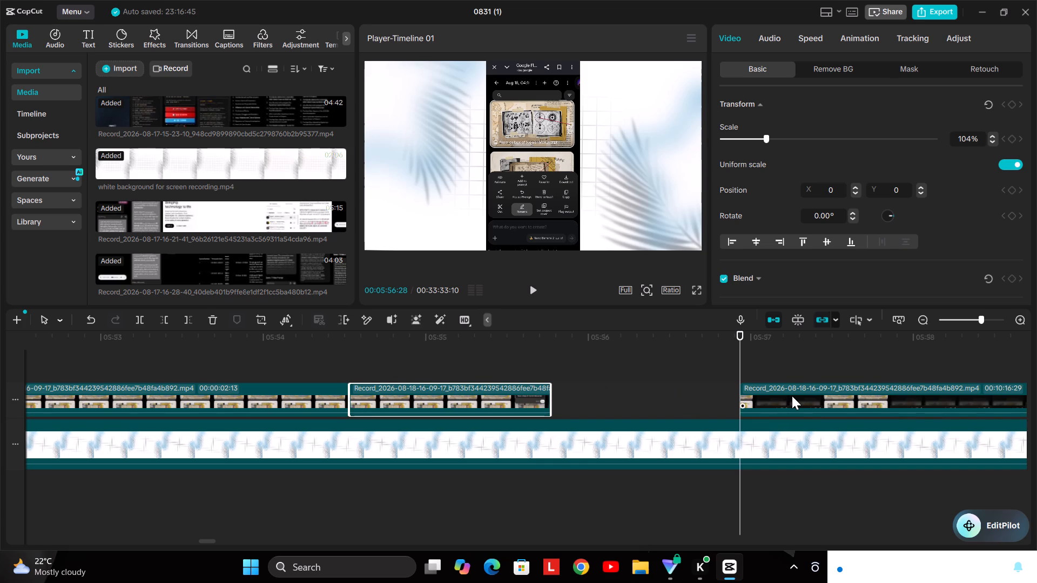
Move the trimmed long recording clip back to the end of the short options-menu clip at about 00:05:55:23.
click(792, 396)
drag(792, 396, 612, 404)
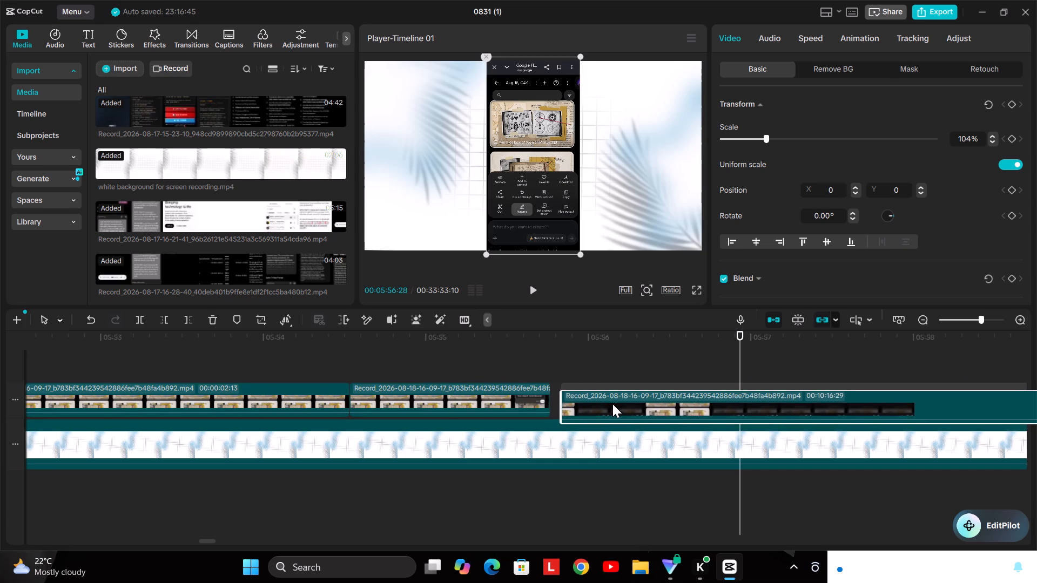
drag(612, 404, 603, 403)
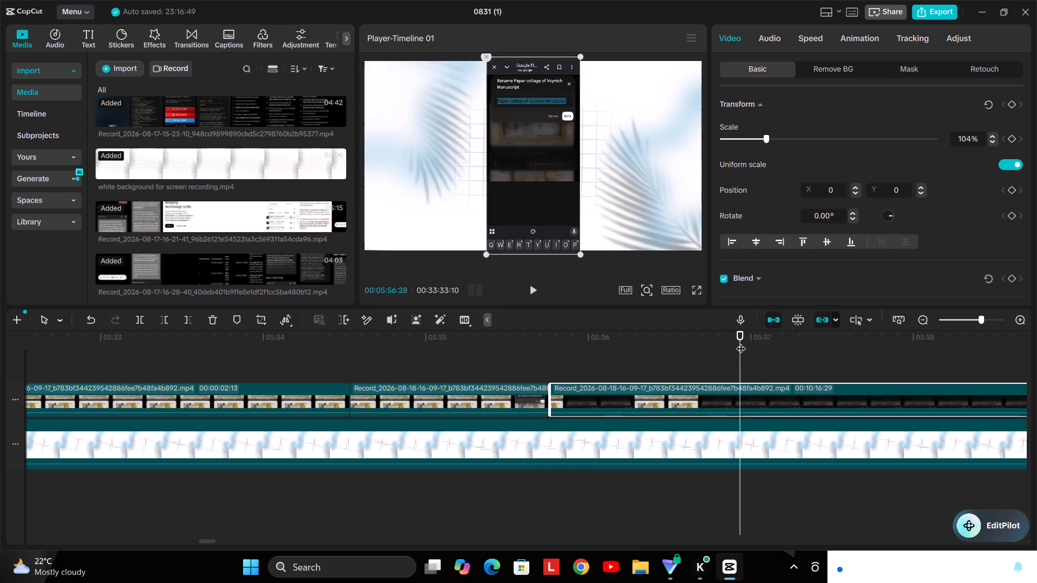
Scrub and play the footage from about 00:05:53 to 00:05:58 to review the closed cuts around the rename dialog.
drag(741, 342, 244, 323)
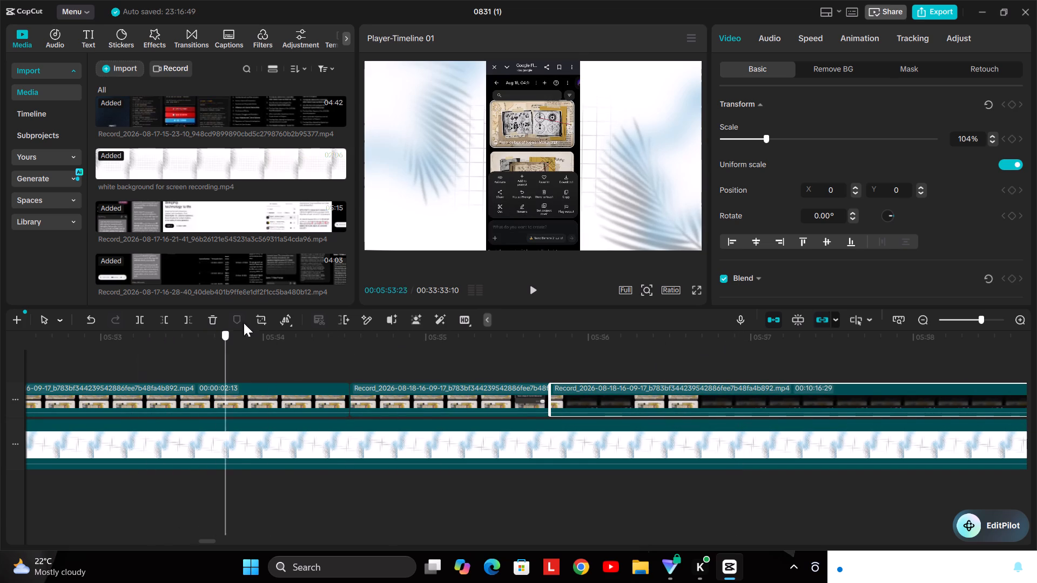
drag(244, 323, 374, 311)
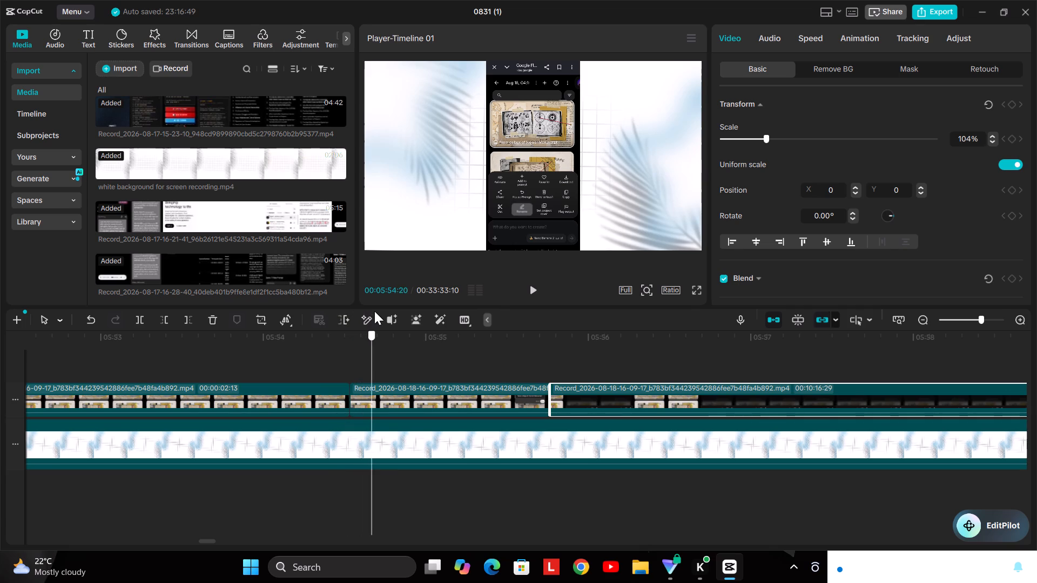
drag(374, 311, 455, 299)
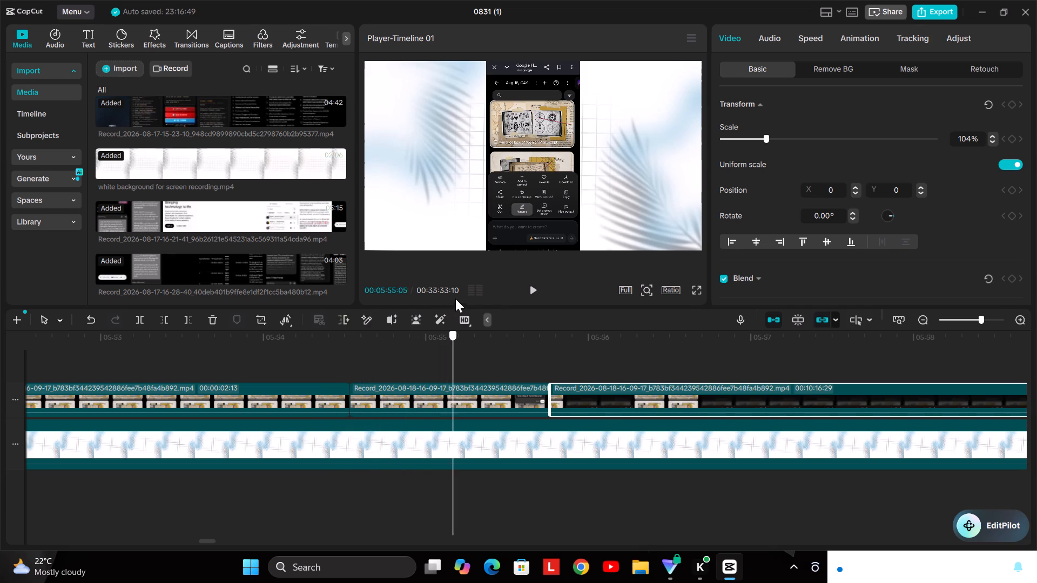
drag(455, 299, 561, 297)
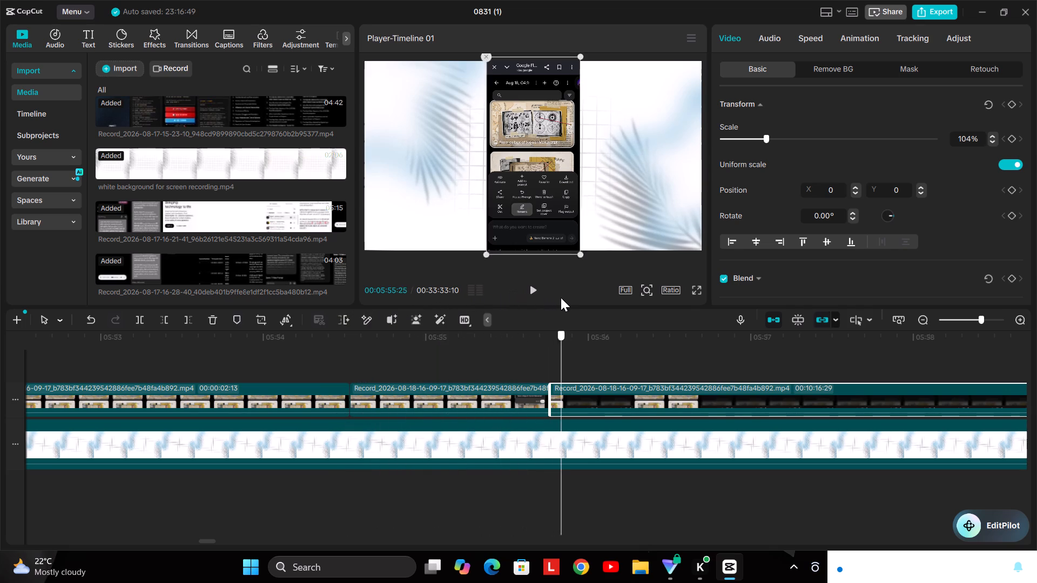
drag(561, 297, 234, 336)
key(space)
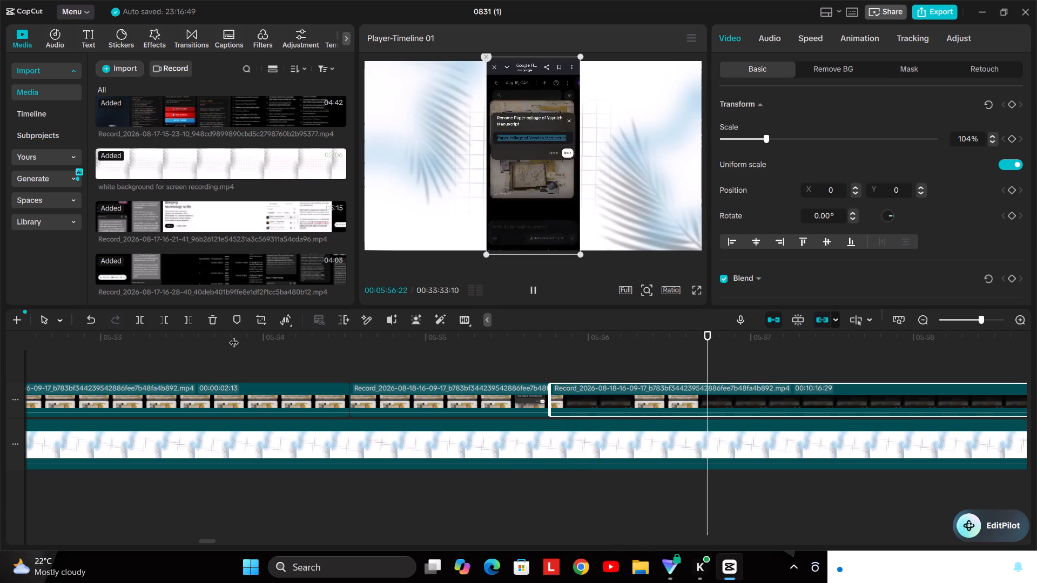
key(space)
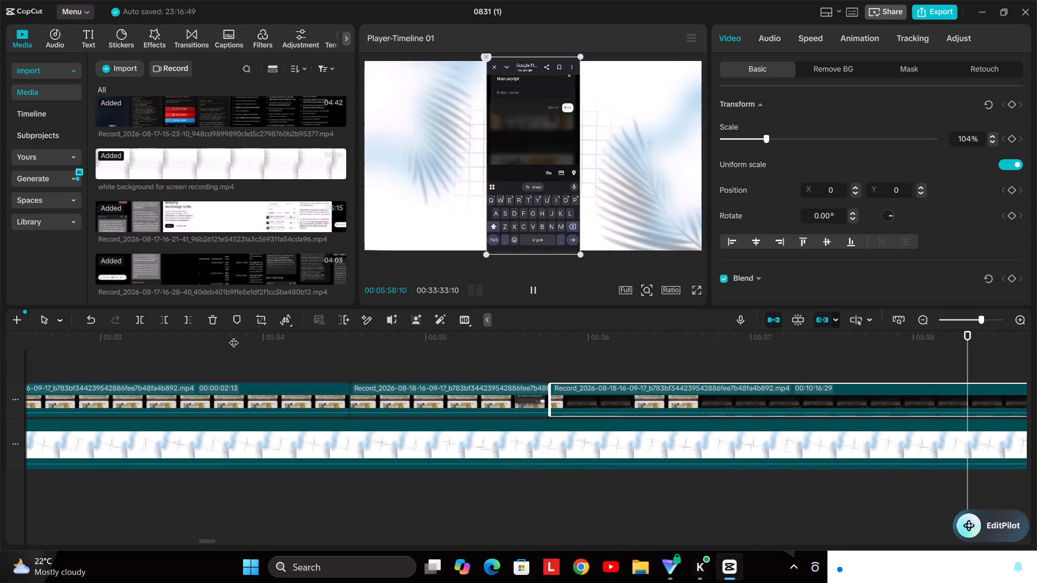
Split the long recording clip at about 00:06:03:18, just after the Image 2 rename is finished and the two-image view returns.
click(926, 322)
double_click(926, 322)
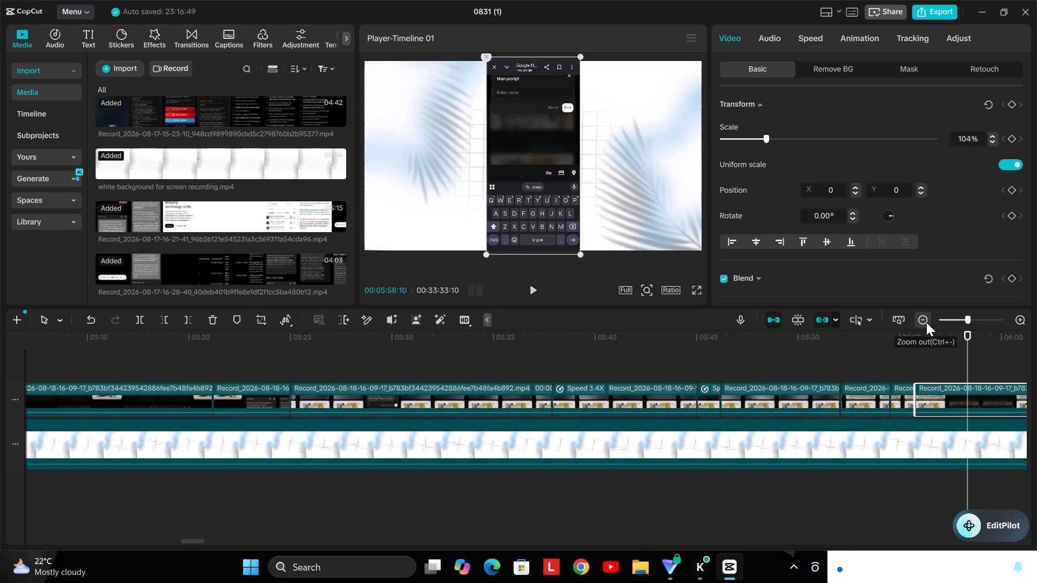
scroll(877, 362, left, 1)
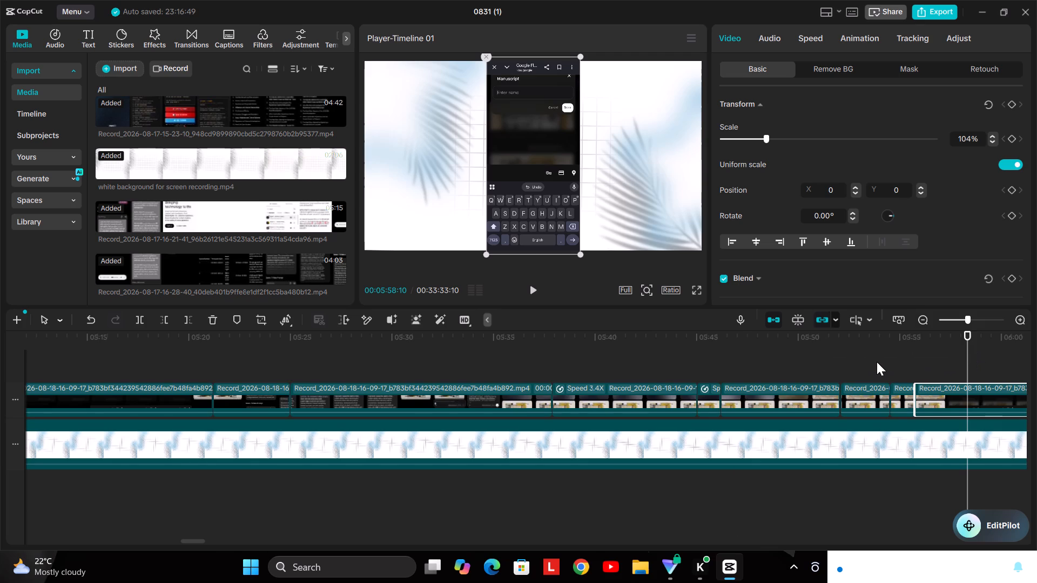
scroll(877, 362, left, 1)
key(space)
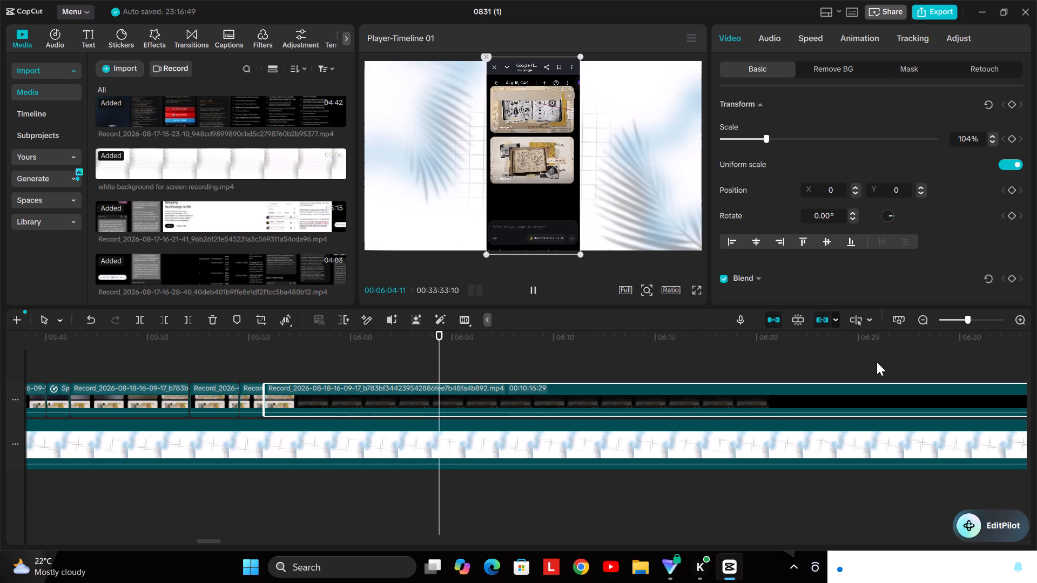
key(space)
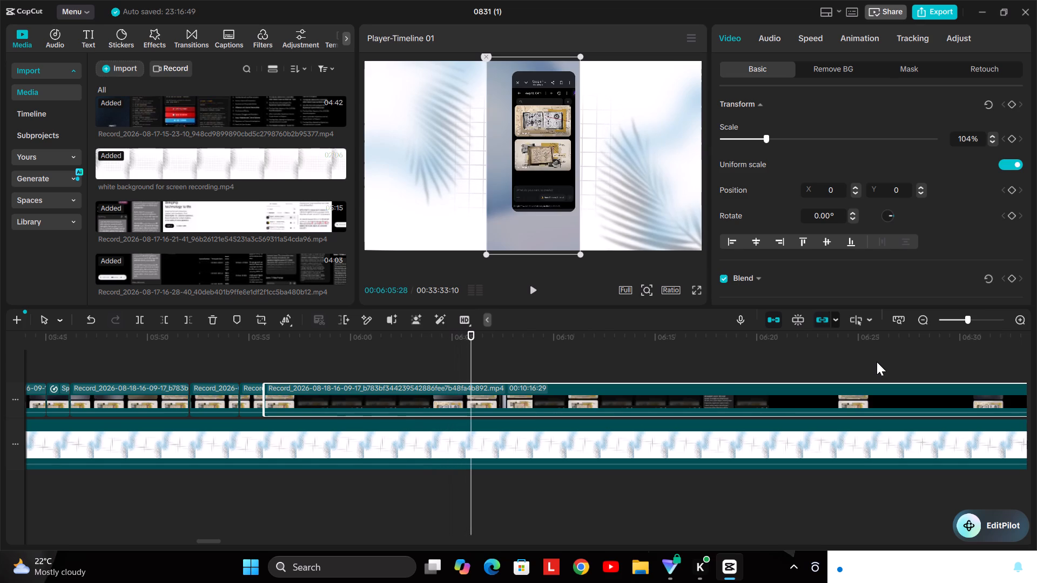
key(space)
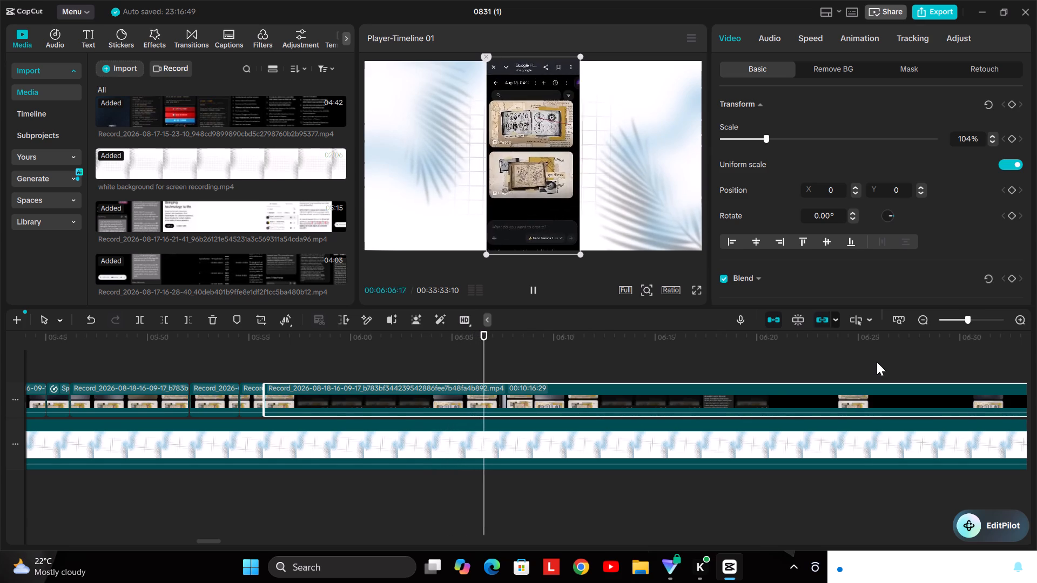
key(space)
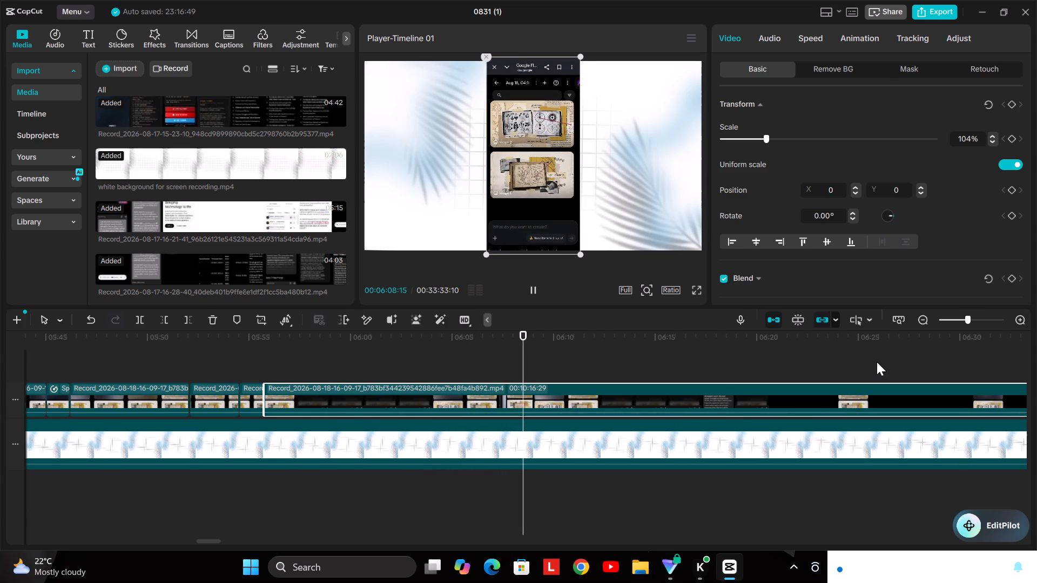
key(Left)
key(Left)
key(Left)
key(Left)
key(Left)
key(Left)
key(Left)
key(Left)
key(Left)
key(Left)
key(Left)
key(Left)
key(Left)
key(Left)
key(Left)
key(Left)
key(Left)
key(Left)
key(Left)
key(Left)
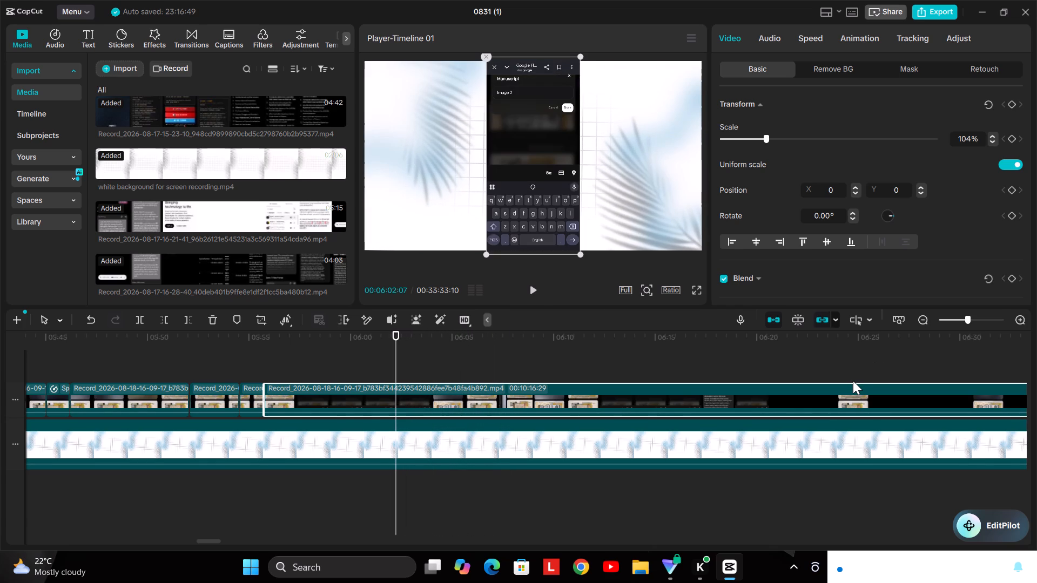
key(space)
key(space)
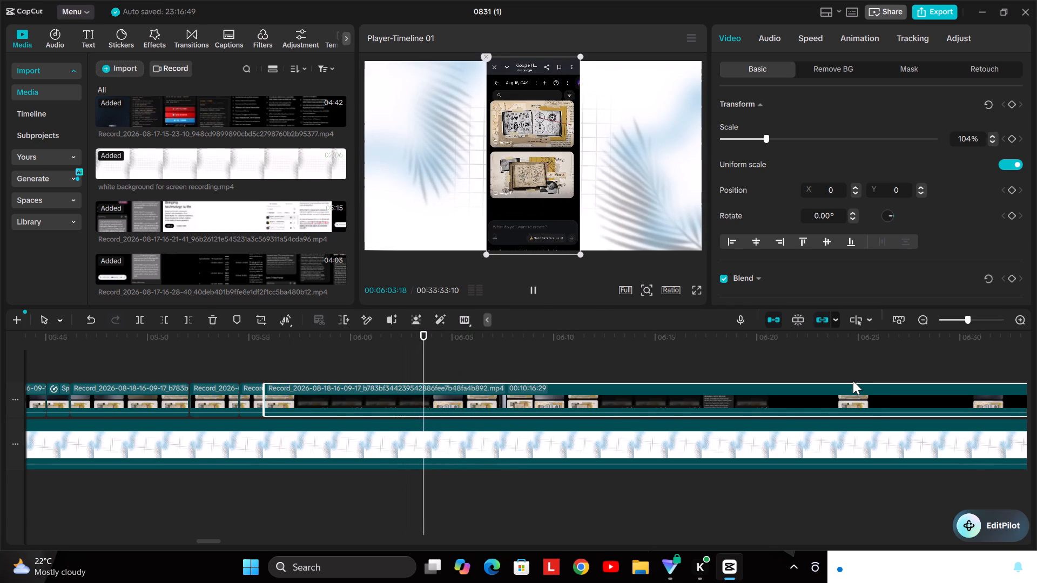
key(ctrl+b)
Play the footage after the split up to about 00:06:25 to review the waiting, prompt-copying and next image generation sections.
key(space)
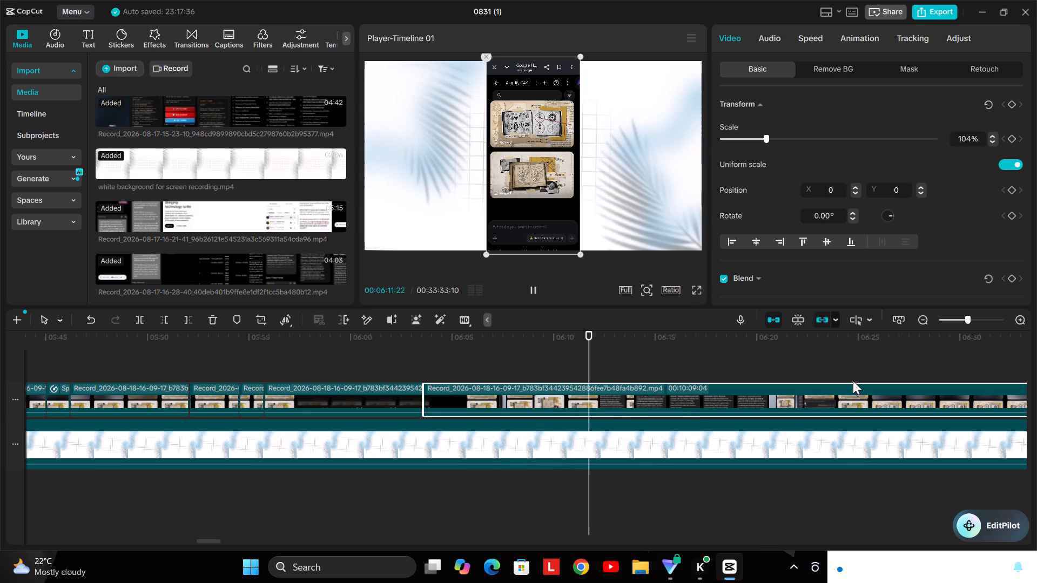
key(space)
key(space)
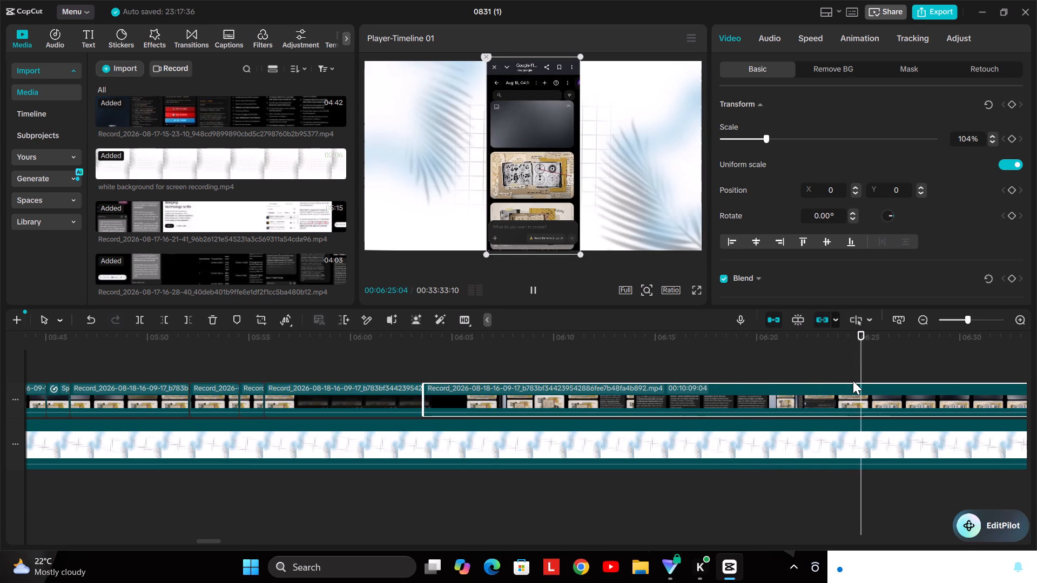
key(space)
key(Left)
key(Left)
key(Left)
key(Left)
key(Left)
key(Left)
key(Left)
key(Left)
key(Left)
key(Left)
key(Left)
key(Left)
key(Left)
key(Left)
key(Left)
key(Left)
key(Left)
key(Left)
key(Left)
key(Left)
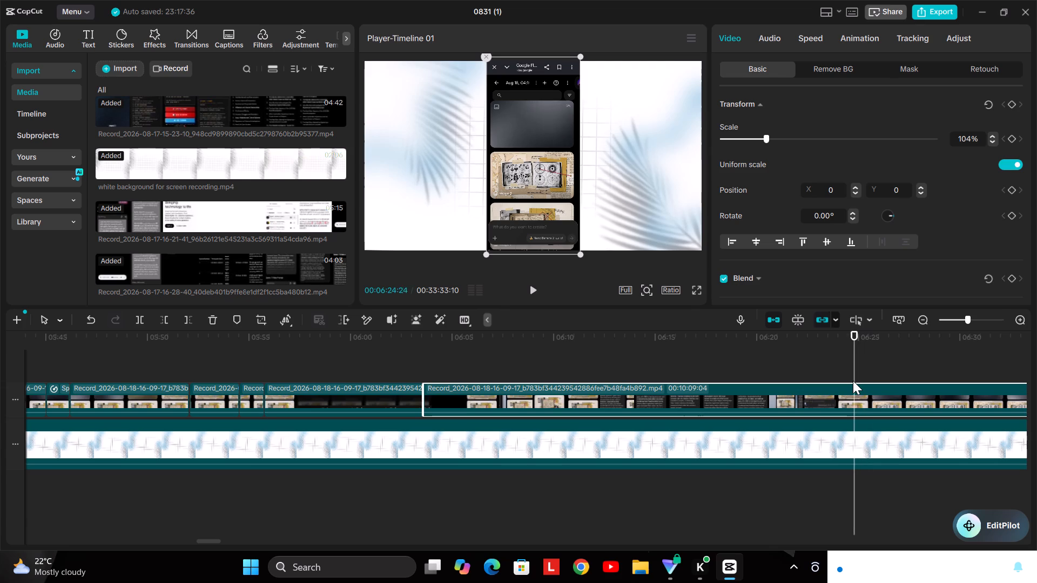
Scrub between about 00:06:04 and 00:06:20 to locate where the idle two-image view changes to the scene prompt text.
drag(850, 343, 602, 379)
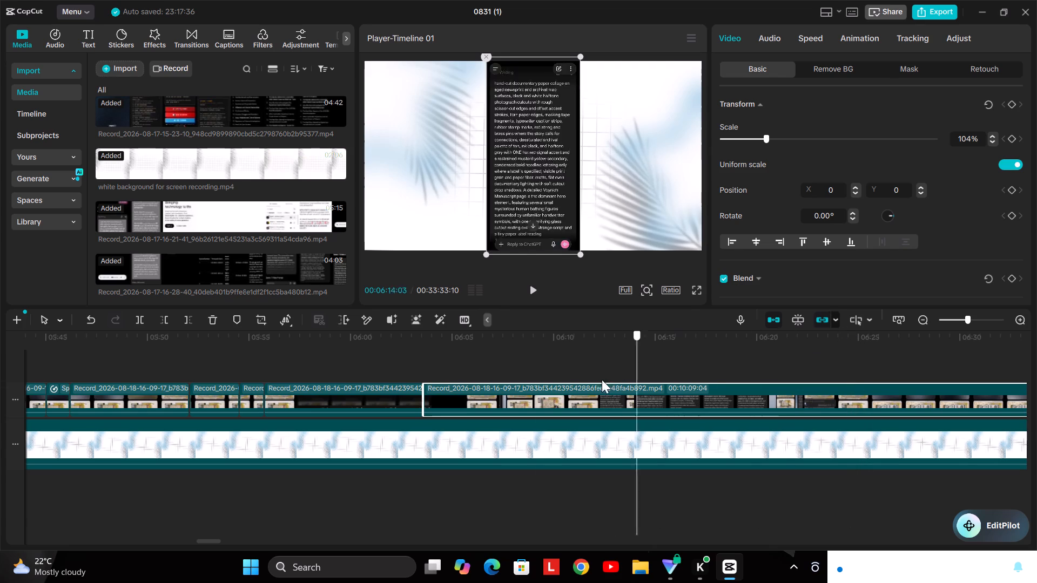
drag(602, 379, 617, 368)
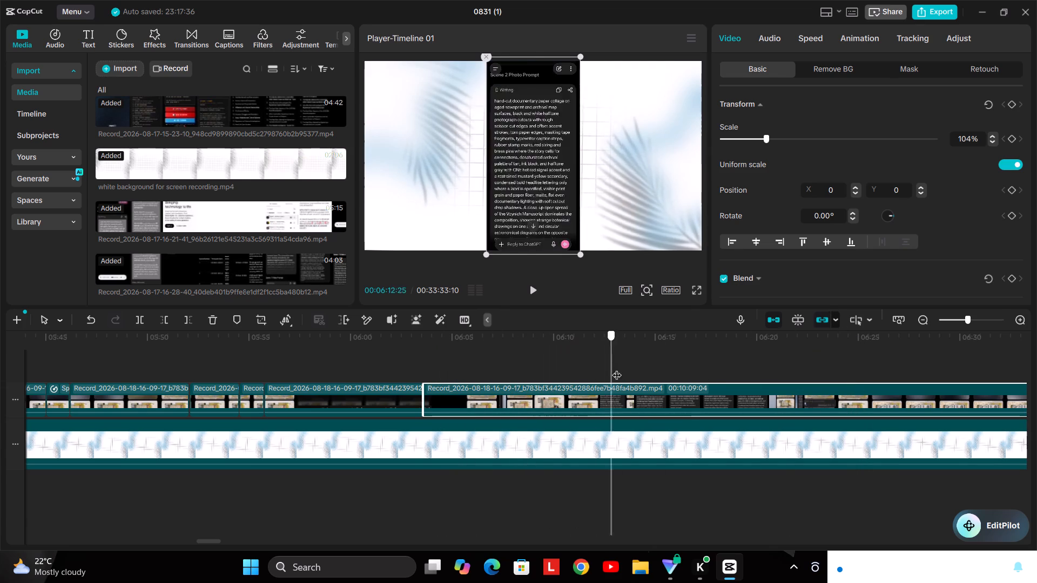
drag(617, 368, 510, 388)
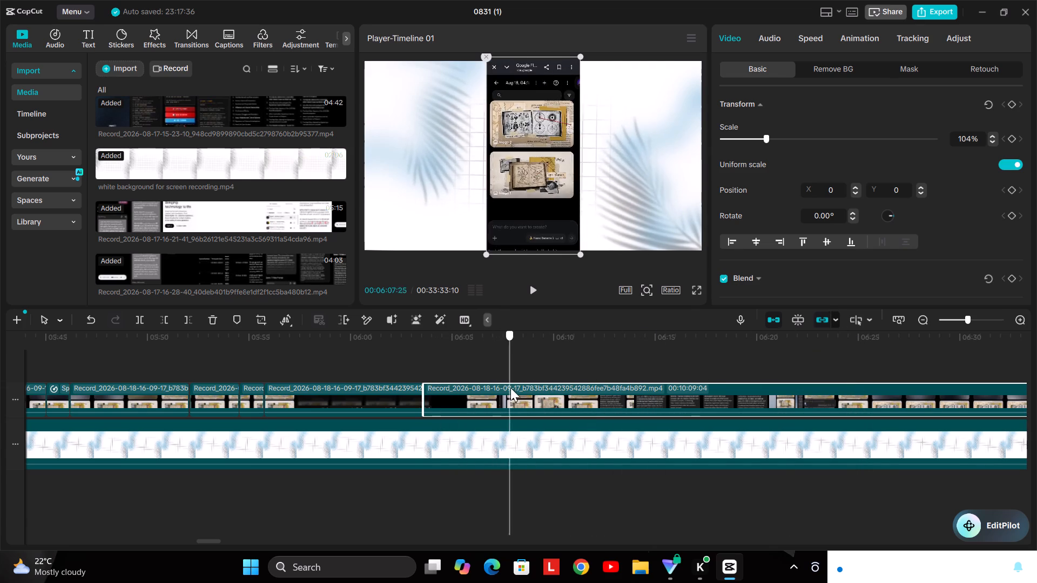
drag(510, 388, 587, 370)
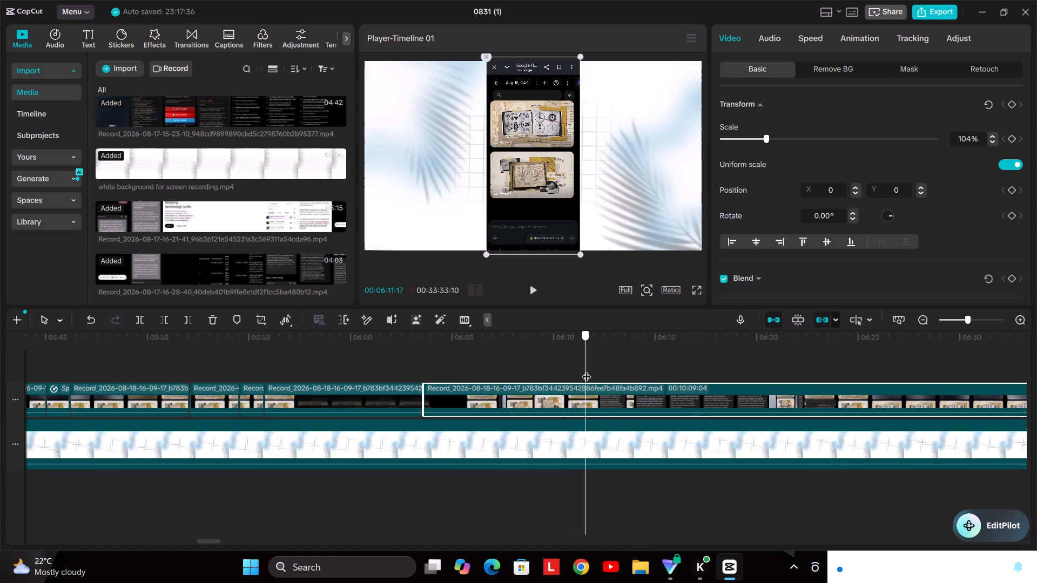
drag(587, 370, 660, 354)
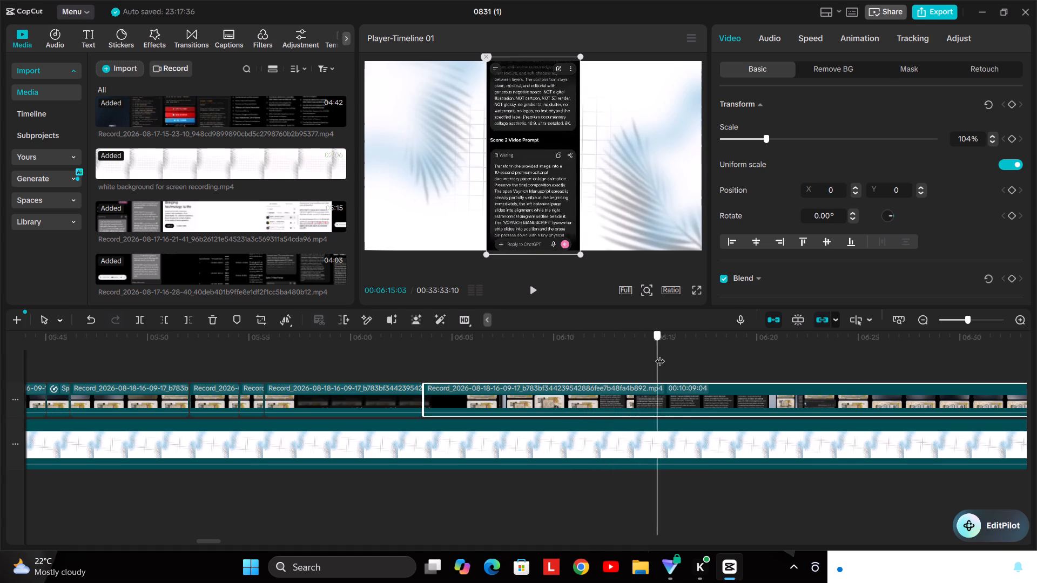
drag(660, 354, 762, 337)
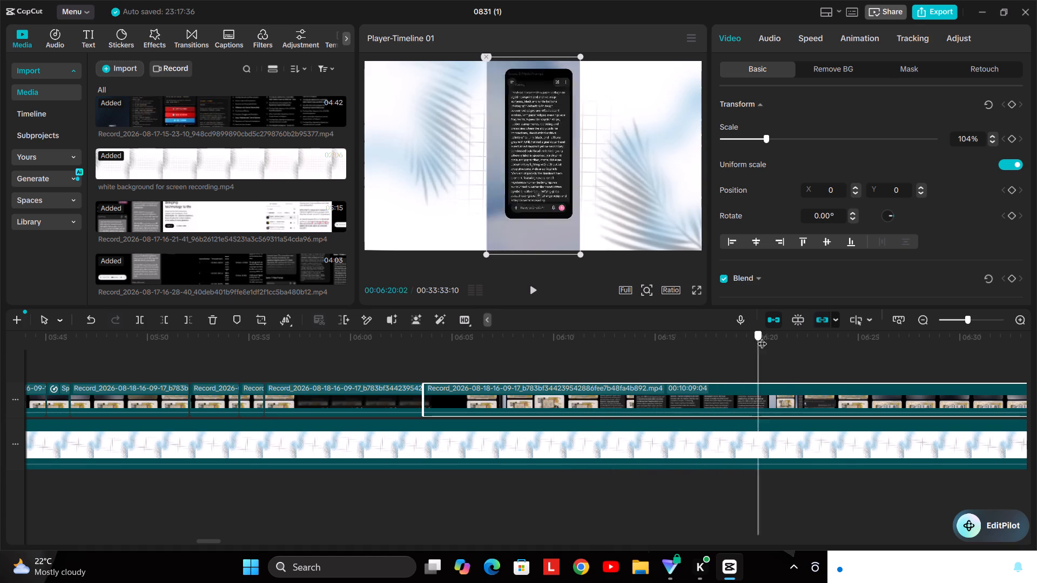
drag(762, 337, 430, 402)
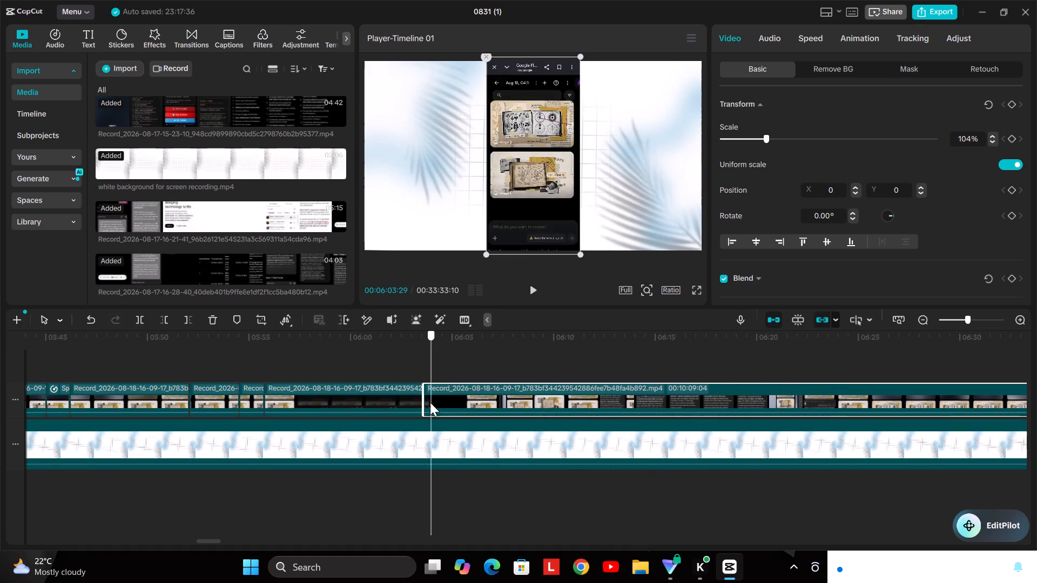
drag(430, 402, 591, 371)
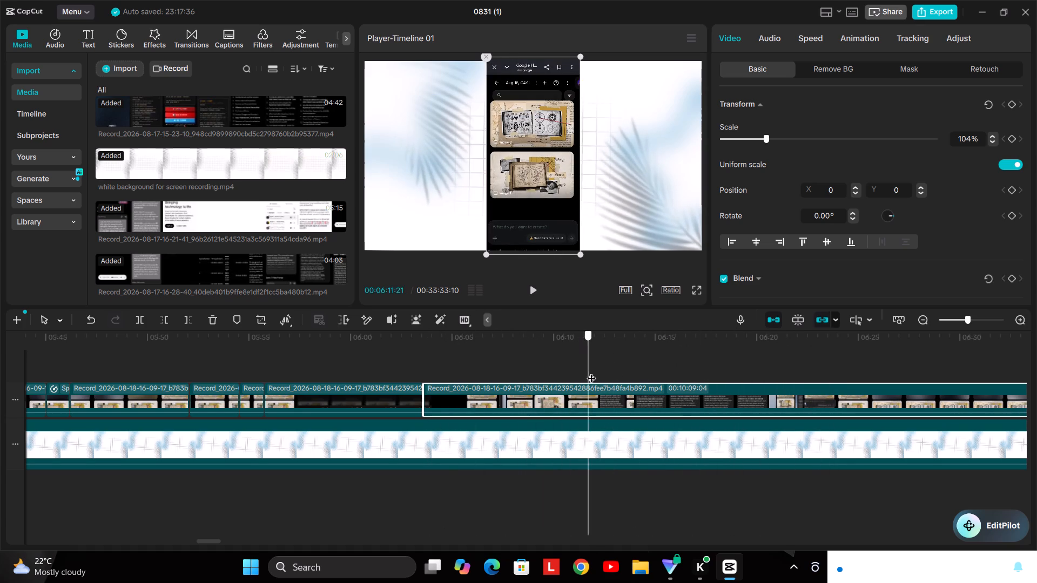
drag(591, 371, 449, 413)
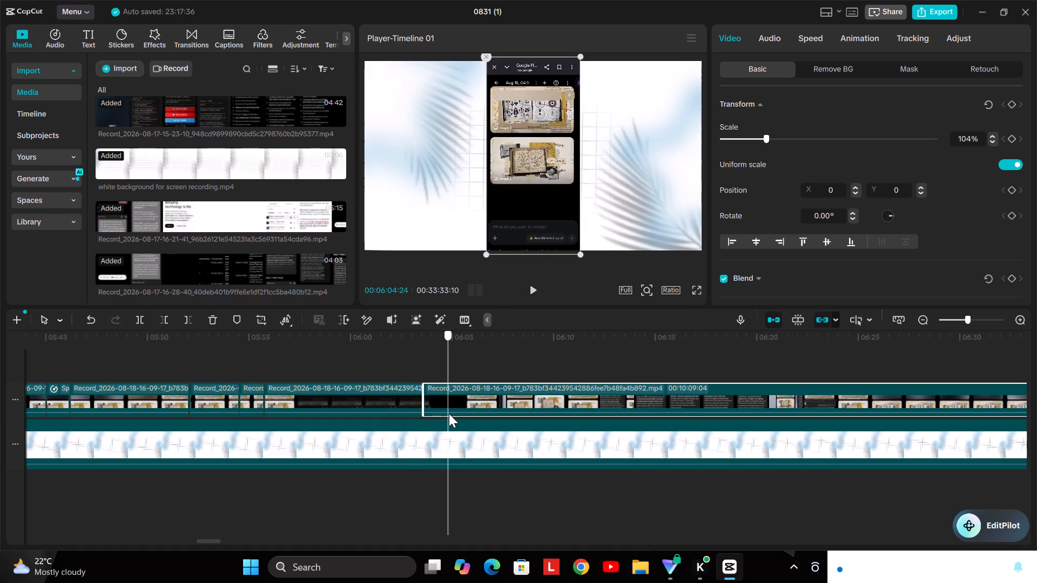
drag(449, 413, 518, 404)
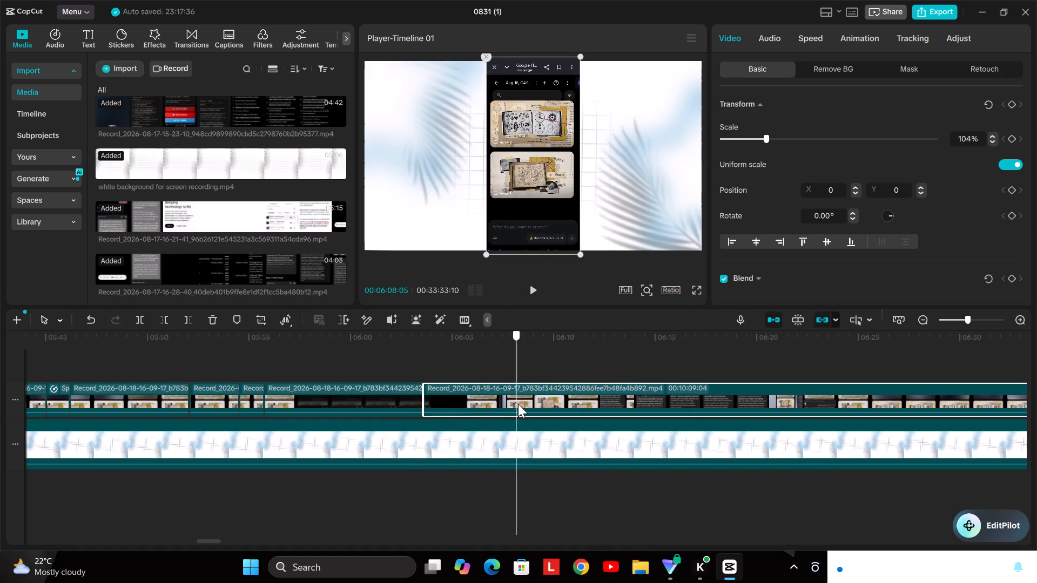
drag(518, 404, 581, 390)
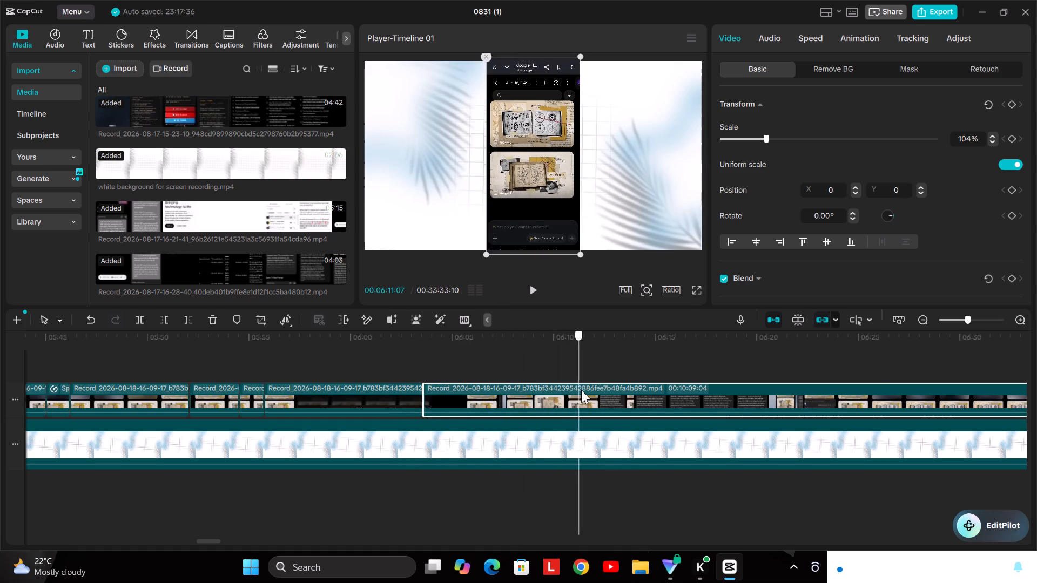
drag(581, 390, 606, 386)
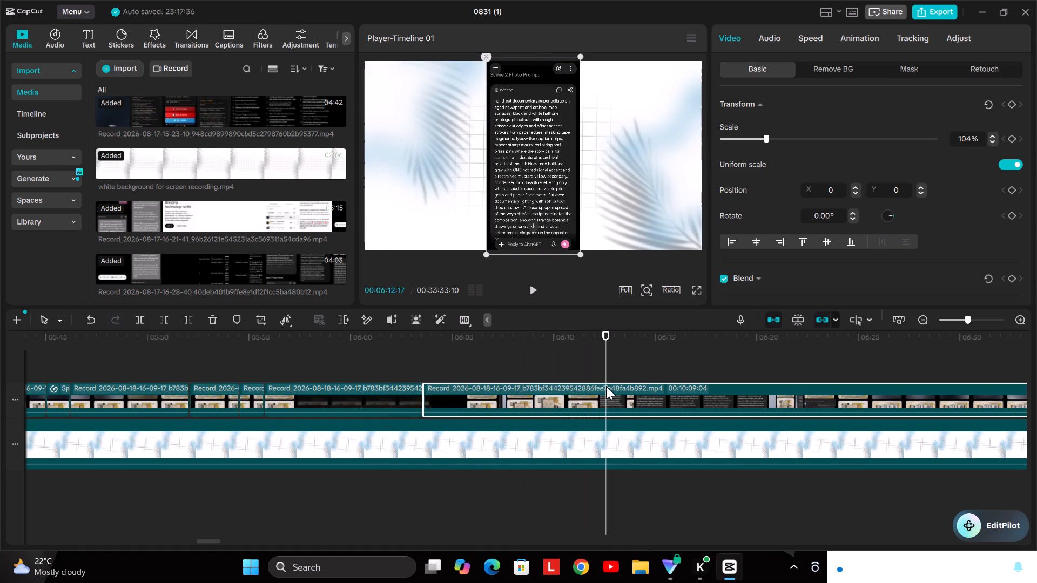
Advance frame by frame from about 00:06:12:17 to 00:06:15:09 to examine the Scene 2 prompt scrolling section.
key(Right)
key(Right)
key(Right)
key(Right)
key(Right)
key(Right)
key(Right)
key(Right)
key(Right)
key(Right)
key(Right)
key(Right)
key(Right)
key(Right)
key(Right)
key(Right)
key(Right)
key(Right)
key(Right)
key(Right)
key(Right)
key(Right)
key(Right)
key(Right)
key(Right)
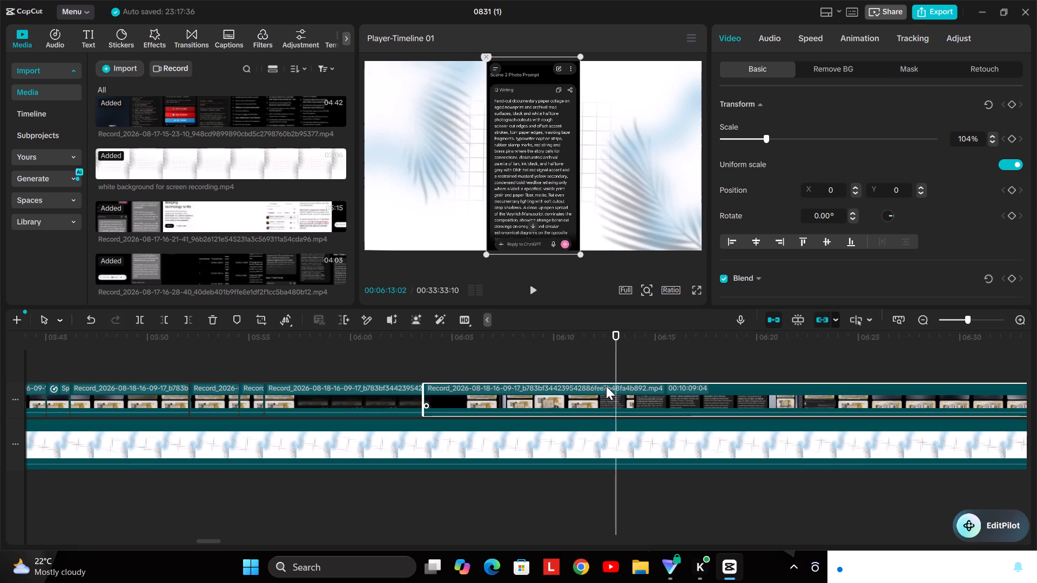
key(Right)
key(Right)
key(Right)
key(Right)
key(Right)
key(Right)
key(Right)
key(Right)
key(Right)
key(Right)
key(Right)
key(Right)
key(Right)
key(Right)
key(Right)
key(Right)
key(Right)
key(Right)
key(Right)
key(Right)
key(Right)
key(Right)
key(Right)
key(Right)
key(Right)
key(Right)
key(Right)
key(Right)
key(Right)
key(Right)
key(Right)
key(Right)
key(Right)
key(Right)
key(Right)
key(Right)
key(Right)
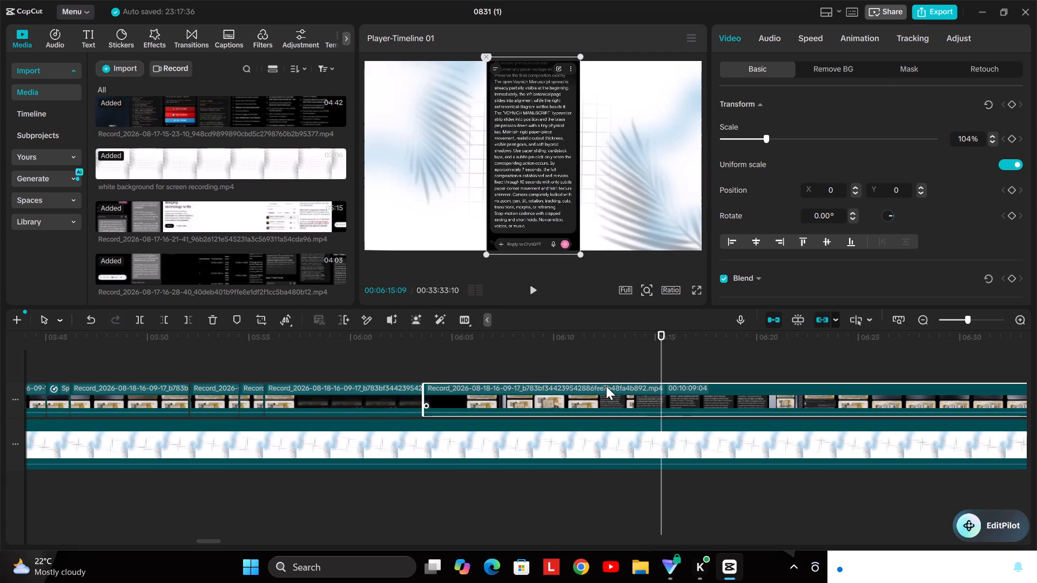
Go back frame by frame to about 00:06:09:20 to examine the change from the two-image view to the prompt text.
key(Left)
key(Left)
key(Left)
key(Left)
key(Left)
key(Left)
key(Left)
key(Left)
key(Left)
key(Left)
key(Left)
key(Left)
key(Left)
key(Left)
key(Left)
key(Left)
key(Left)
key(Left)
key(Left)
key(Left)
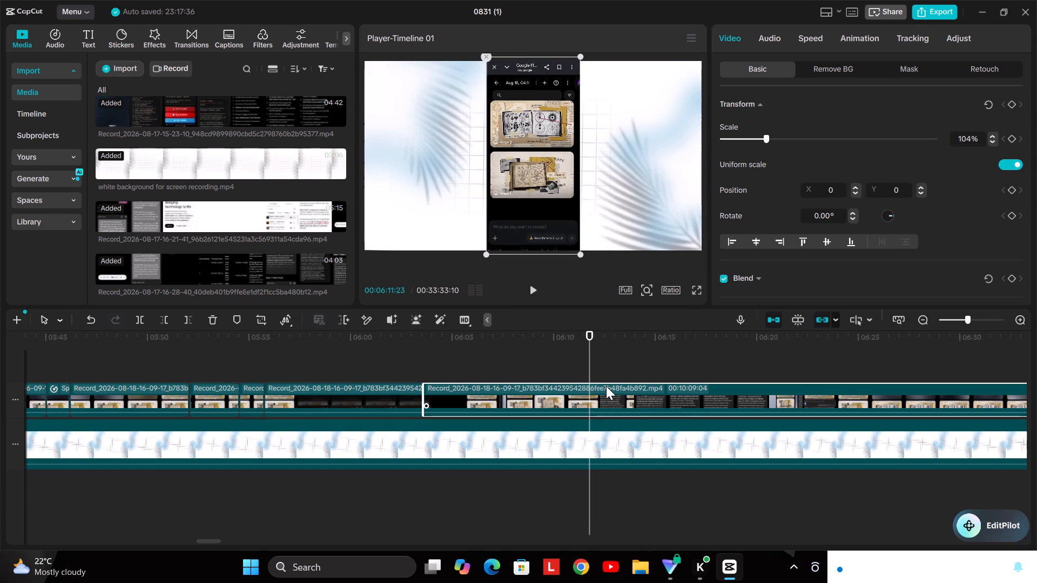
key(Left)
key(Left)
key(Left)
key(Left)
key(Left)
key(Left)
key(Left)
key(Left)
key(Left)
key(Left)
key(Left)
key(Left)
key(Left)
key(Left)
key(Left)
key(Left)
key(Left)
key(Left)
key(Left)
key(Left)
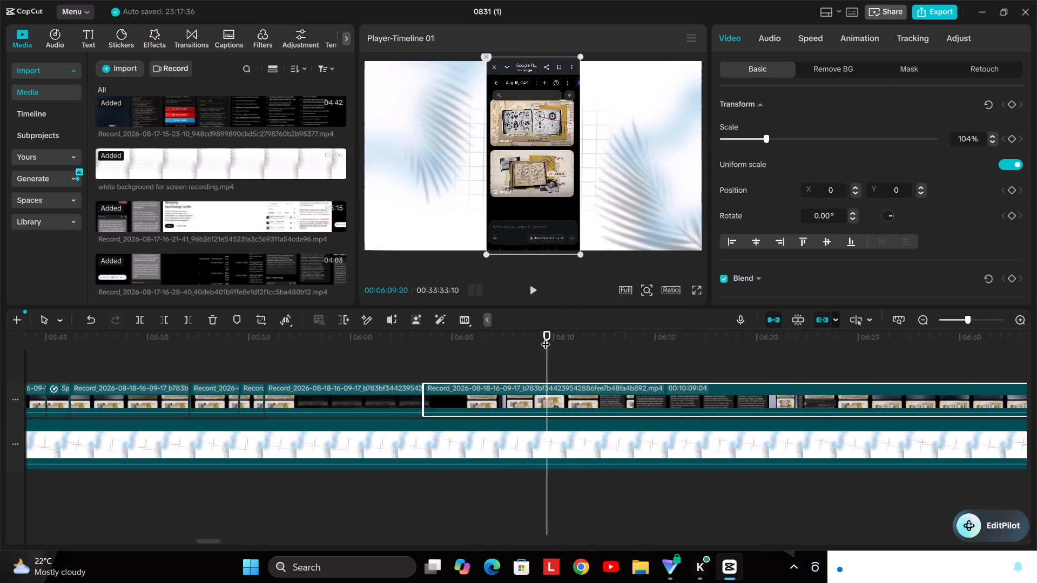
Scrub the footage between about 00:06:03:00 and 00:06:13:04 to review the rename dialog, idle two-image view and Scene 2 prompt.
drag(544, 337, 412, 361)
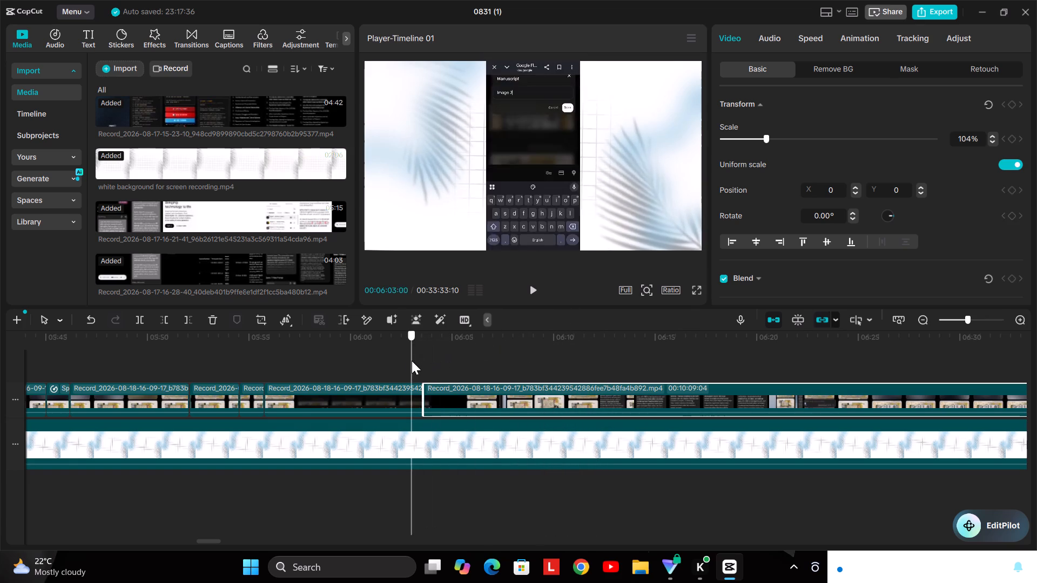
drag(412, 361, 516, 363)
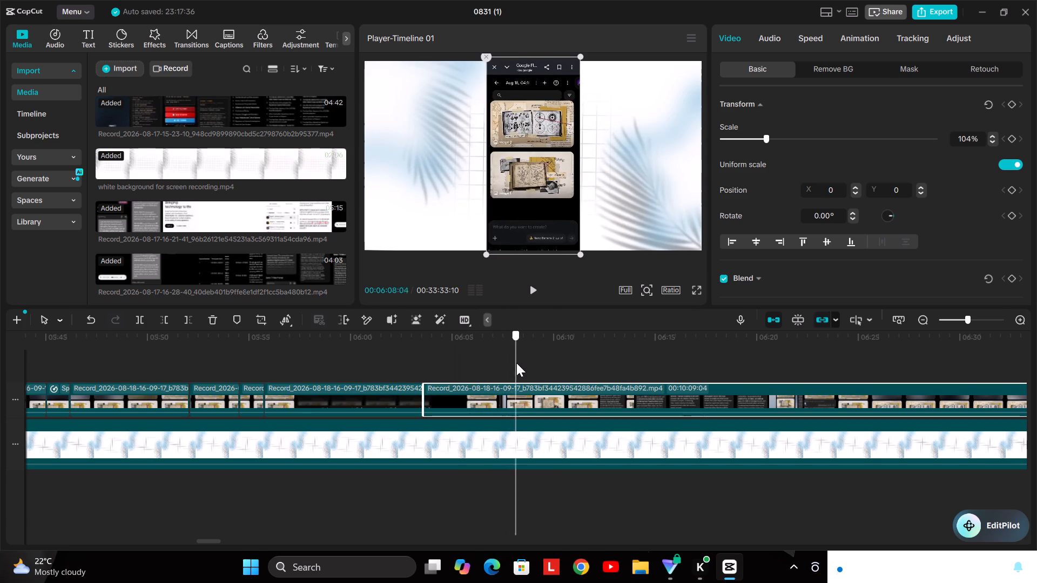
drag(516, 363, 594, 355)
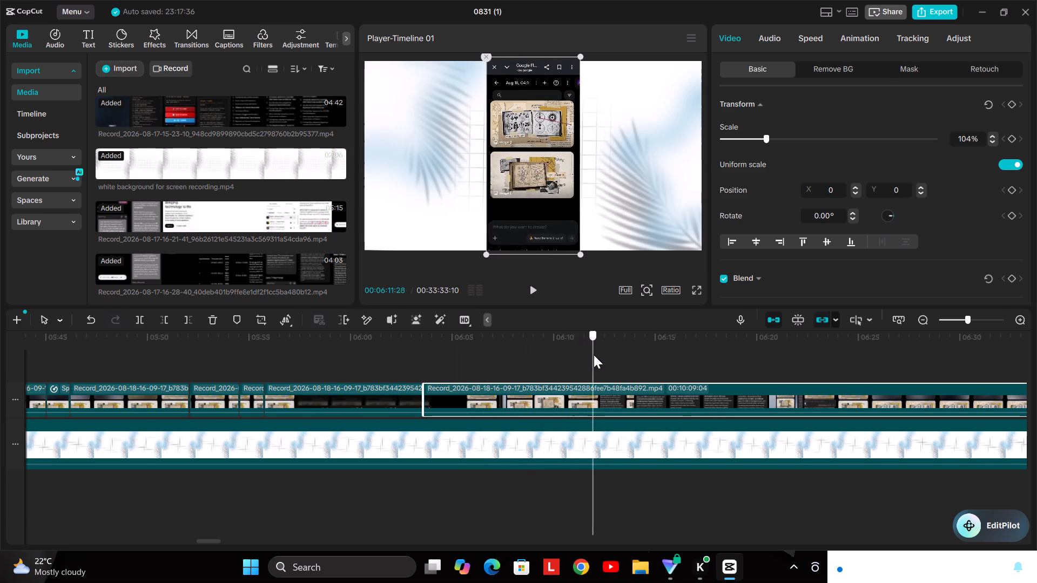
drag(594, 355, 608, 358)
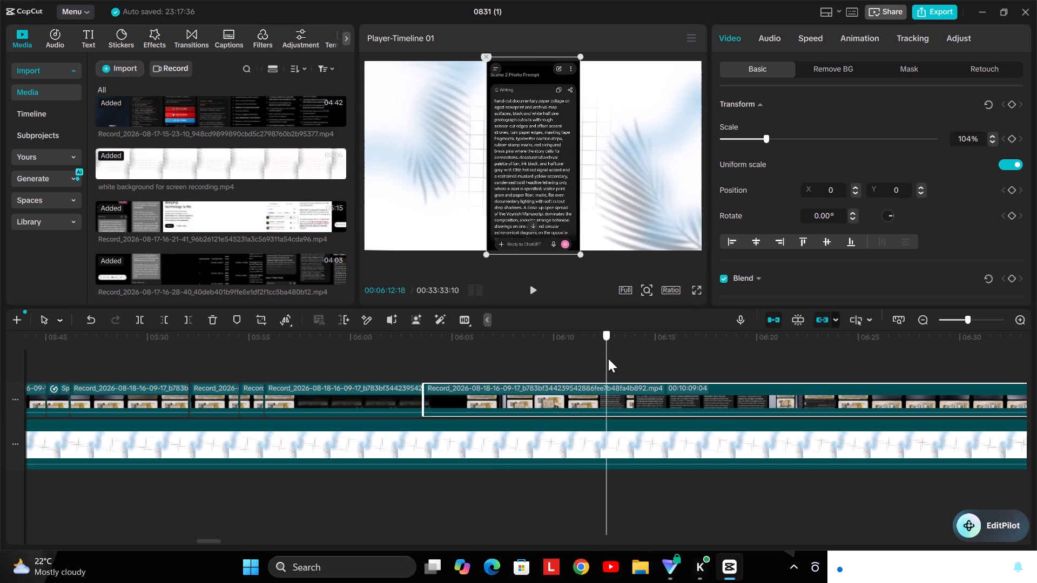
drag(608, 358, 617, 360)
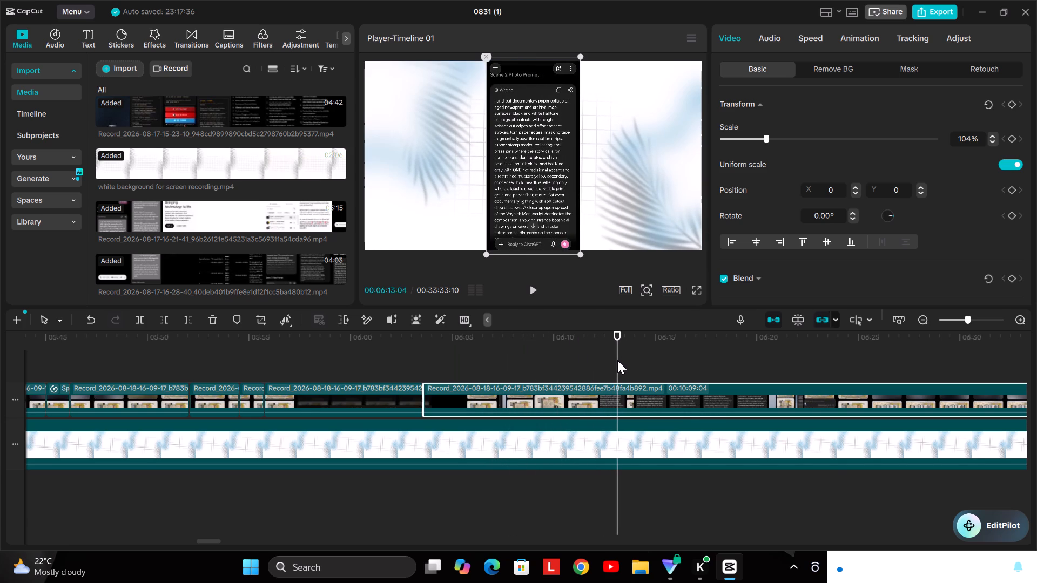
Go back frame by frame from about 00:06:13:04 to 00:06:09:24 to examine the idle two-image view before the scene prompt.
key(Left)
key(Left)
key(Left)
key(Left)
key(Left)
key(Left)
key(Left)
key(Left)
key(Left)
key(Left)
key(Left)
key(Left)
key(Left)
key(Left)
key(Left)
key(Left)
key(Left)
key(Left)
key(Left)
key(Left)
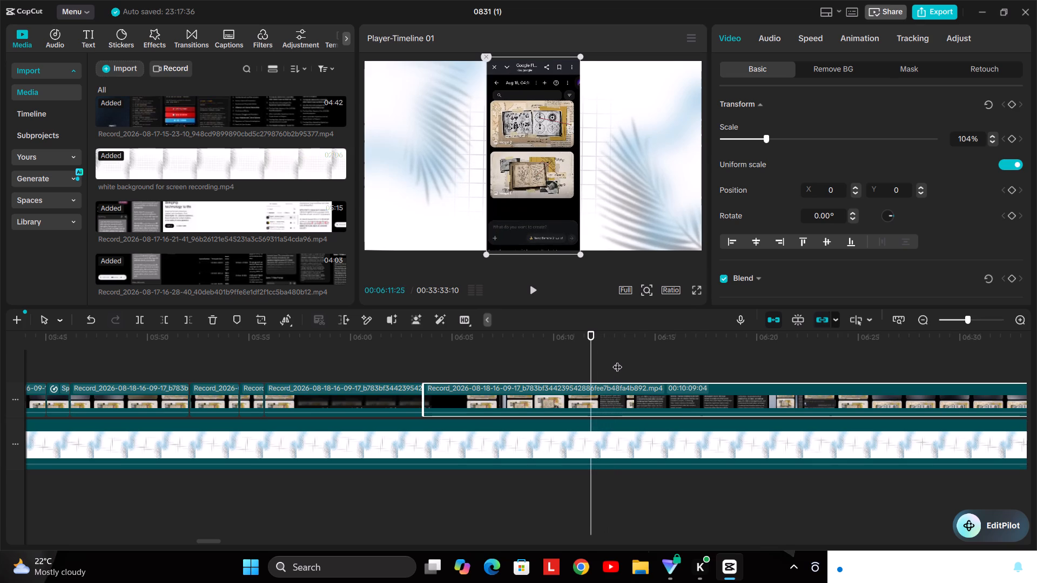
key(Left)
key(Left)
key(Left)
key(Left)
key(Left)
key(Left)
key(Left)
key(Left)
key(Left)
key(Left)
key(Left)
key(Left)
key(Left)
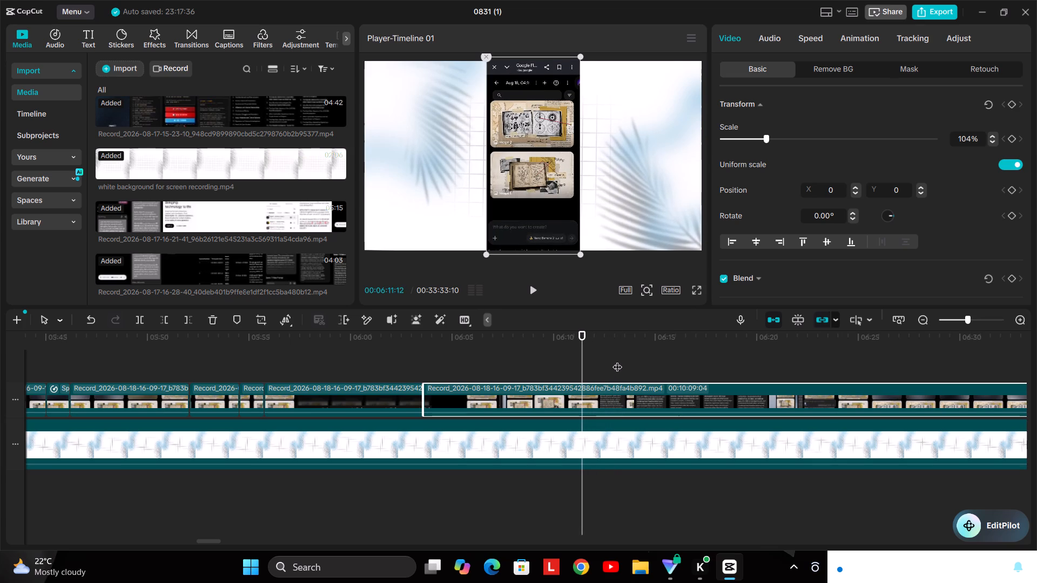
key(Left)
key(Left)
key(Left)
key(Left)
key(Left)
key(Left)
key(Left)
key(Left)
key(Left)
key(Left)
key(Left)
key(Left)
key(Left)
key(Left)
key(Left)
key(Left)
key(Left)
key(Left)
key(Left)
key(Left)
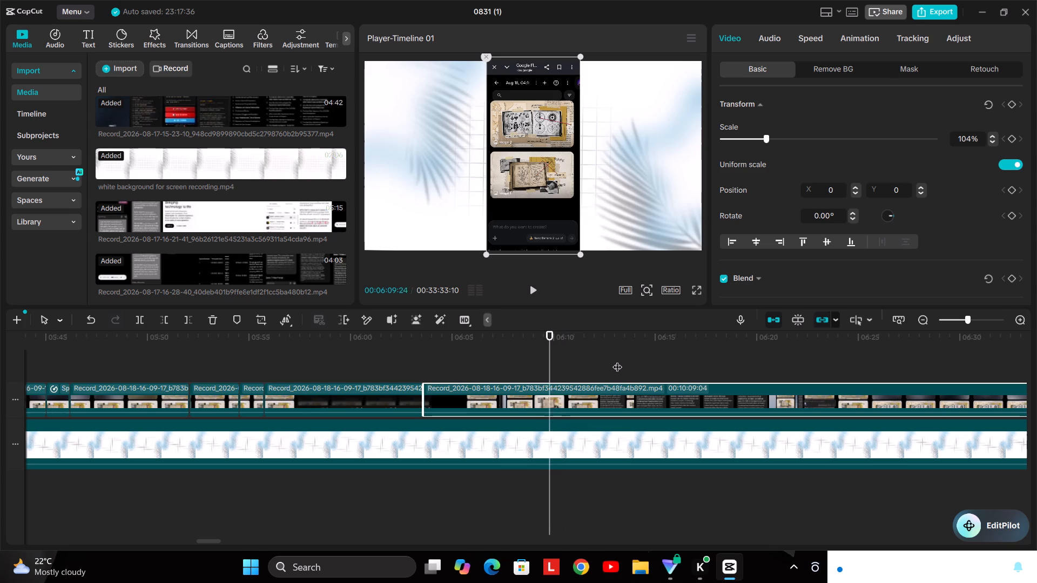
Trim away the start of the long recording clip up to 00:06:11:00, within the idle two-image view.
key(Right)
key(Right)
key(Right)
key(Right)
key(Right)
key(Right)
key(Right)
key(Right)
key(Right)
key(Right)
key(Right)
key(Right)
key(Right)
key(Right)
key(Right)
key(Right)
key(Right)
key(Right)
key(Right)
key(Right)
key(Right)
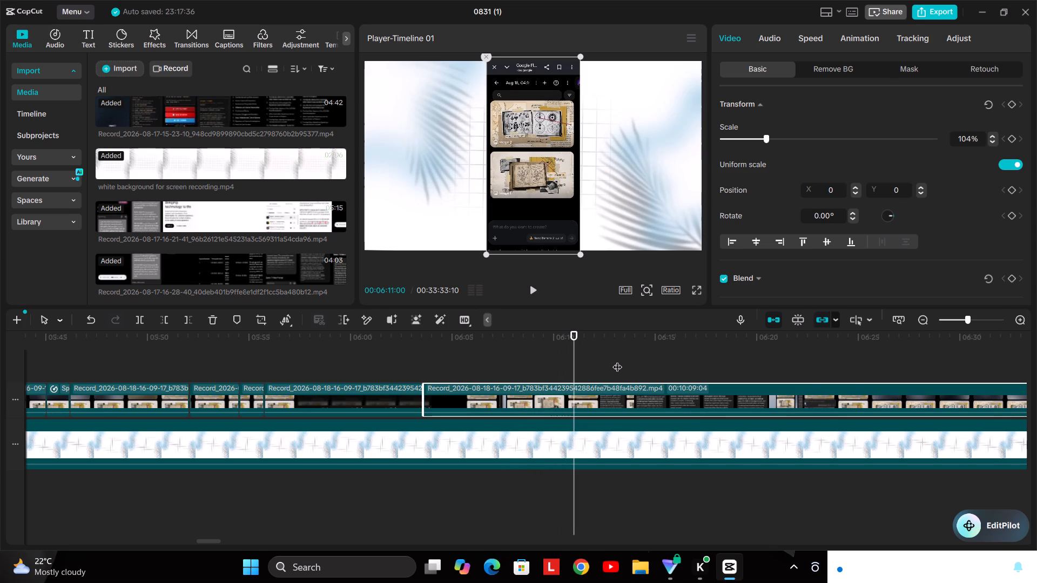
key(q)
Move the trimmed recording clip back on its original track against the end of the preceding clip, closing the gap.
drag(666, 393, 516, 397)
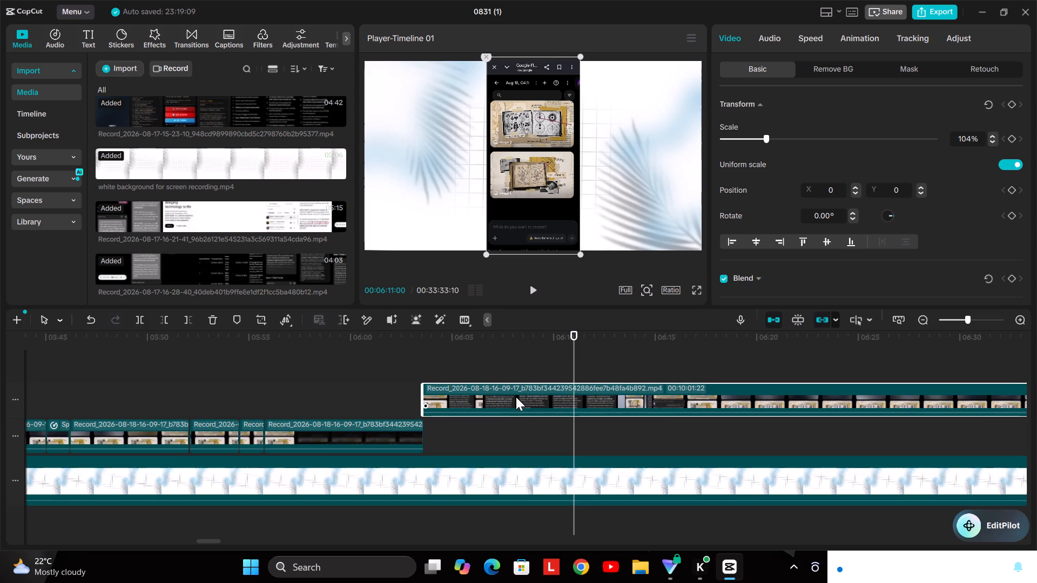
drag(516, 397, 515, 436)
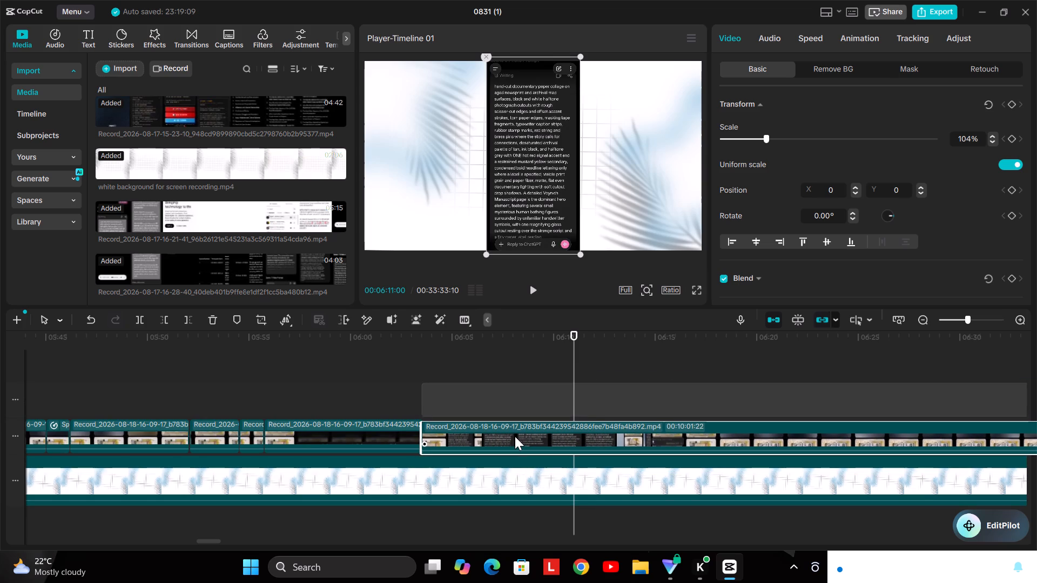
drag(515, 436, 517, 443)
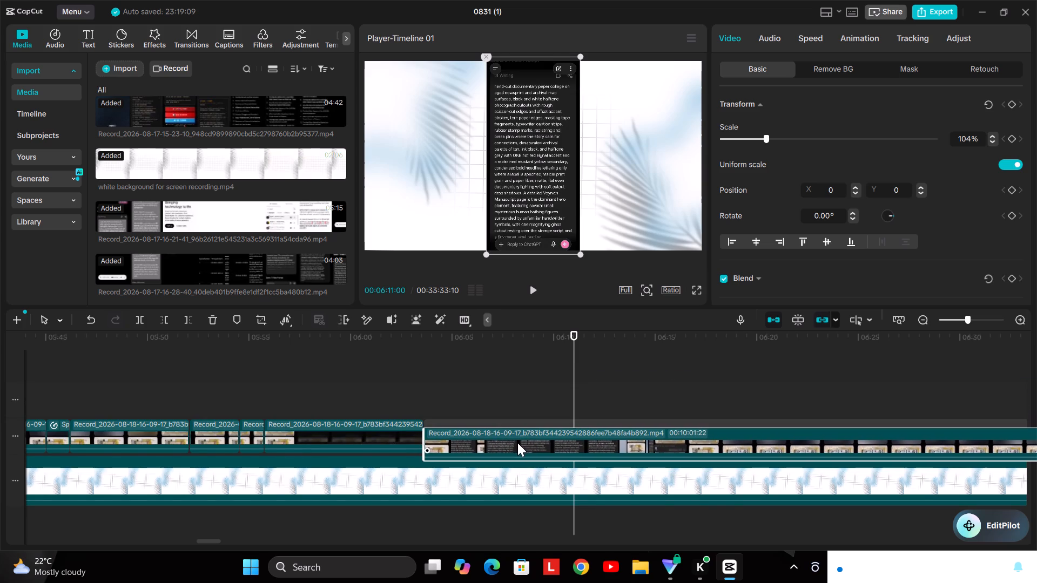
drag(517, 443, 518, 443)
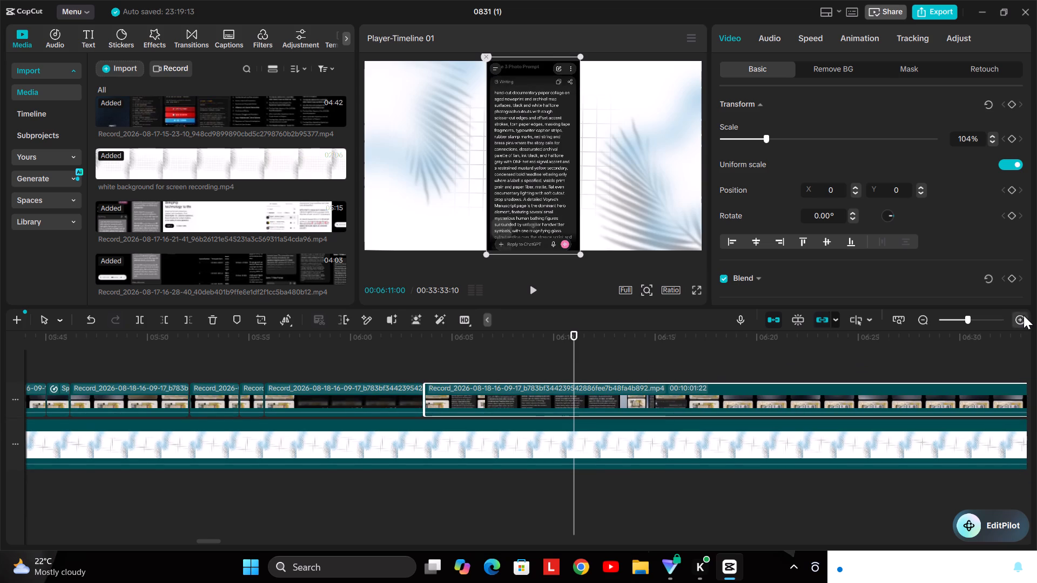
click(1020, 315)
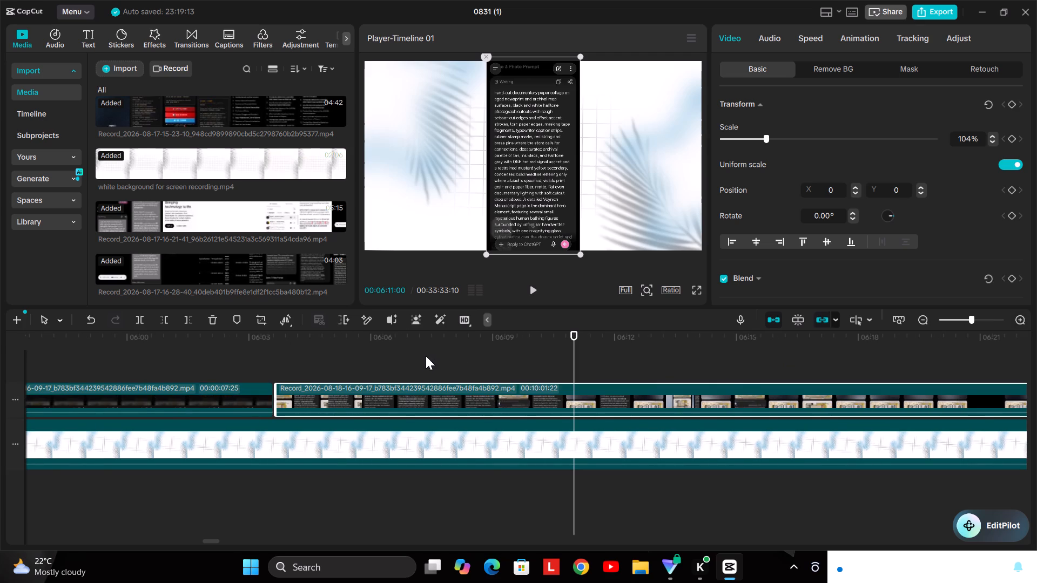
click(430, 361)
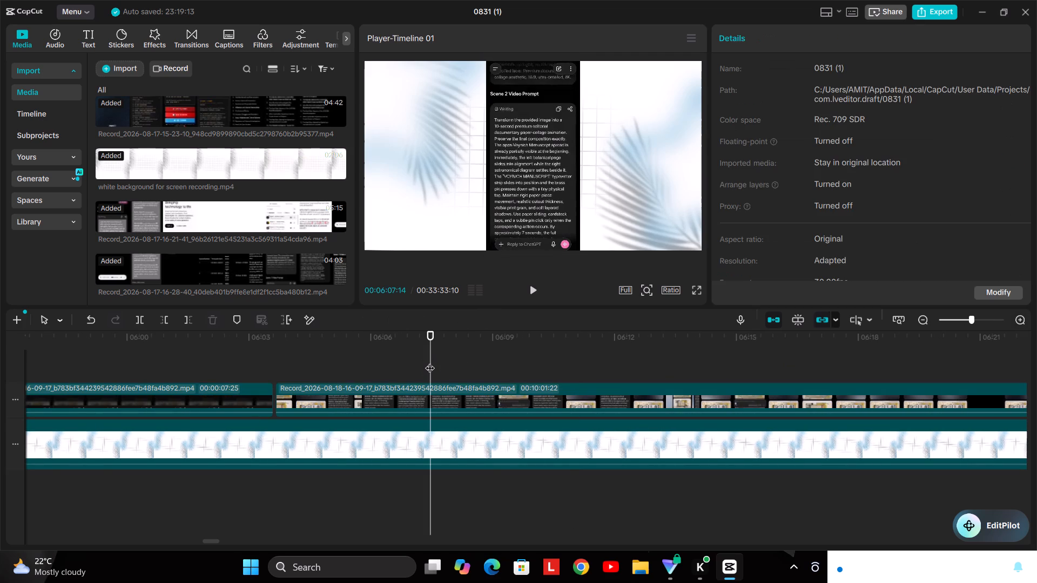
click(514, 391)
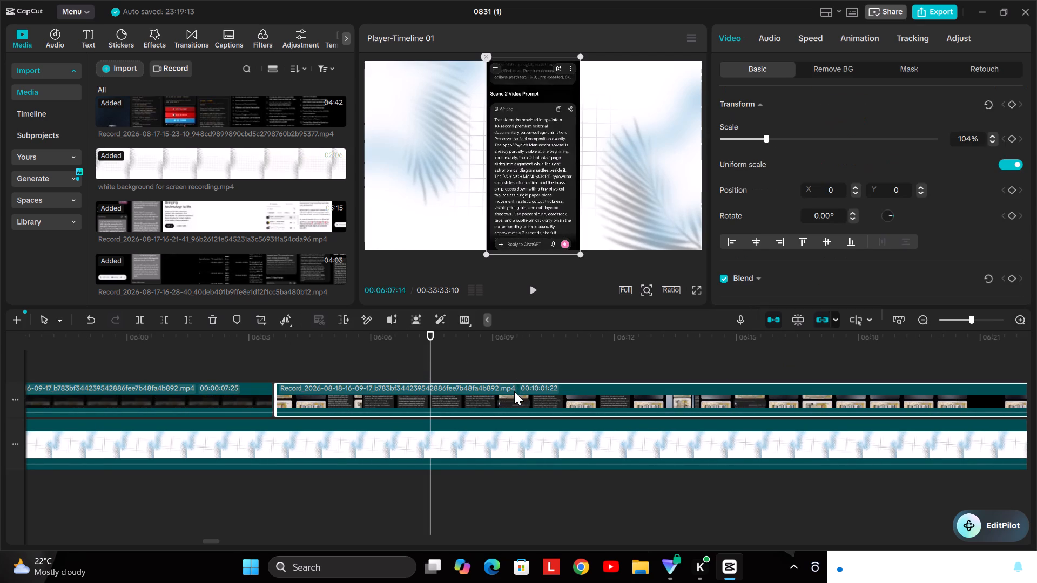
drag(514, 391, 509, 392)
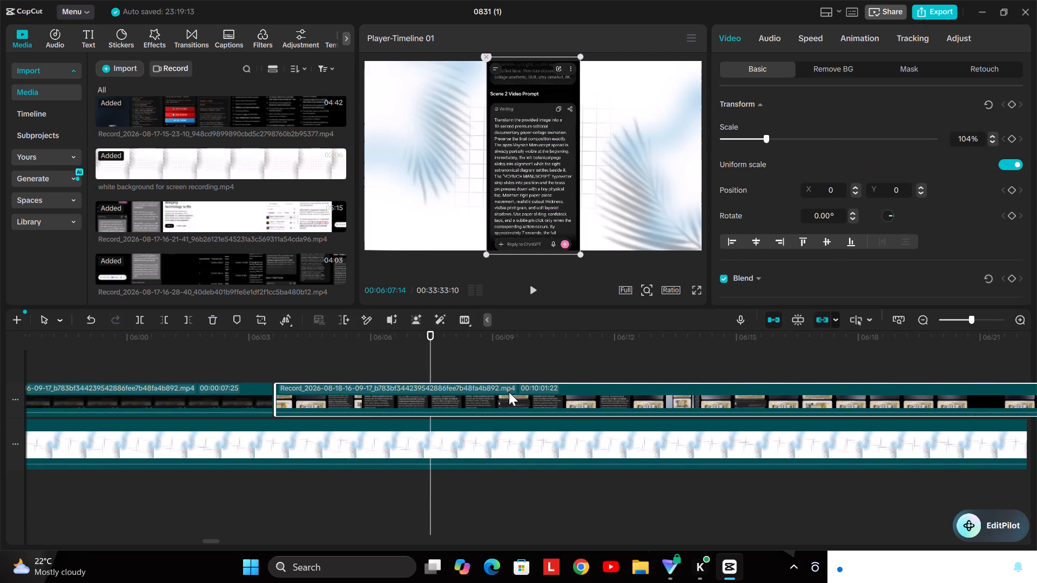
drag(509, 392, 509, 392)
drag(509, 392, 511, 424)
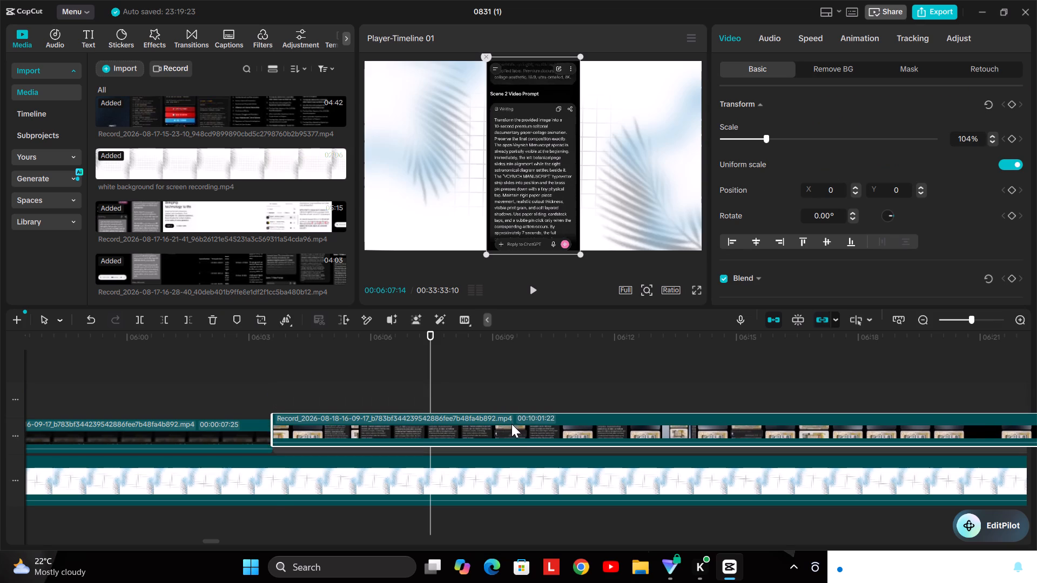
drag(511, 424, 511, 426)
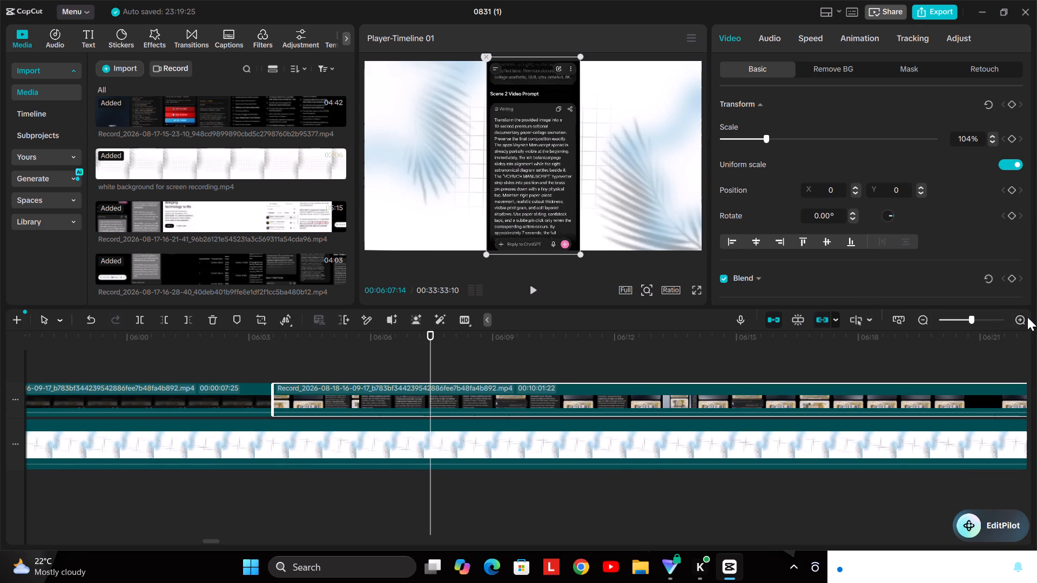
Review the join between the two recording clips and play from about 00:06:03 to 00:06:21:06 to check the generation wait.
double_click(1027, 317)
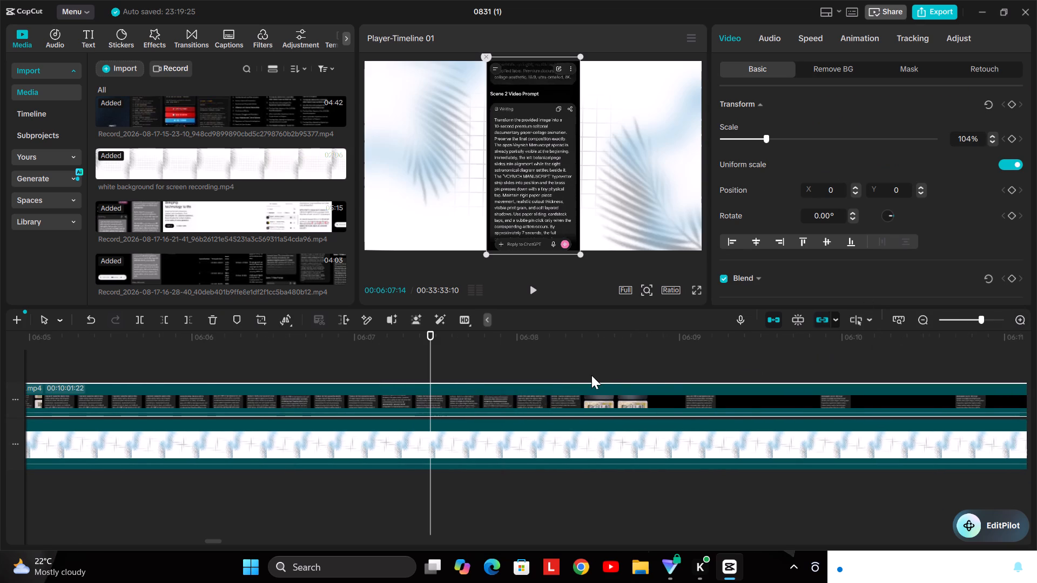
scroll(591, 375, right, 3)
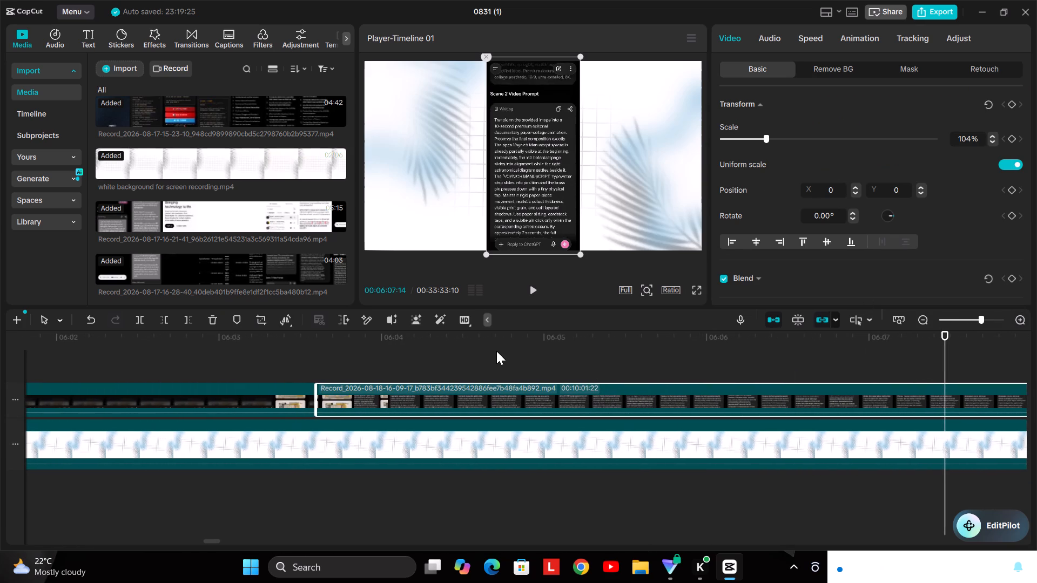
click(488, 356)
drag(488, 356, 350, 341)
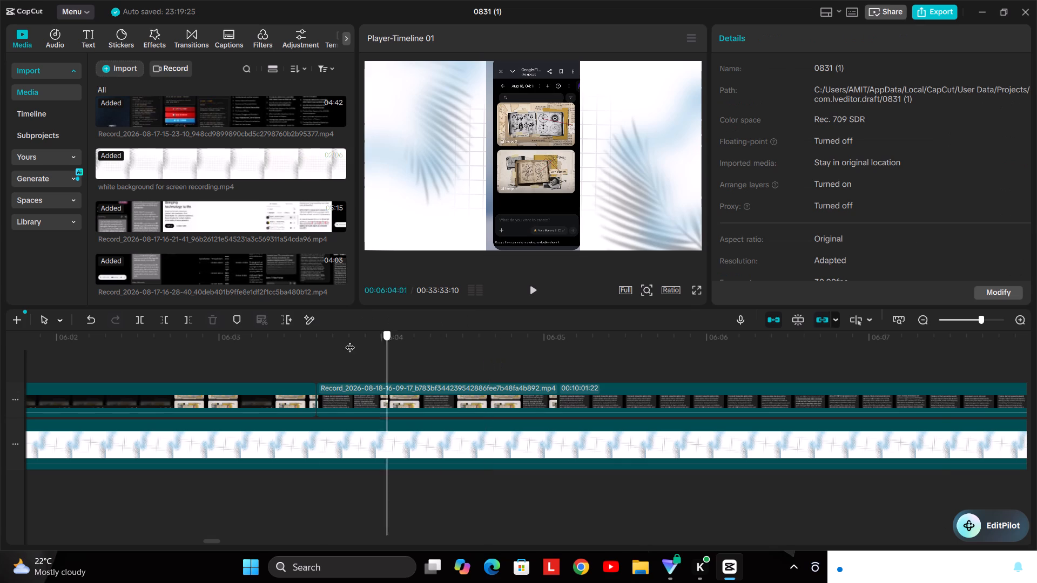
drag(350, 341, 261, 328)
key(space)
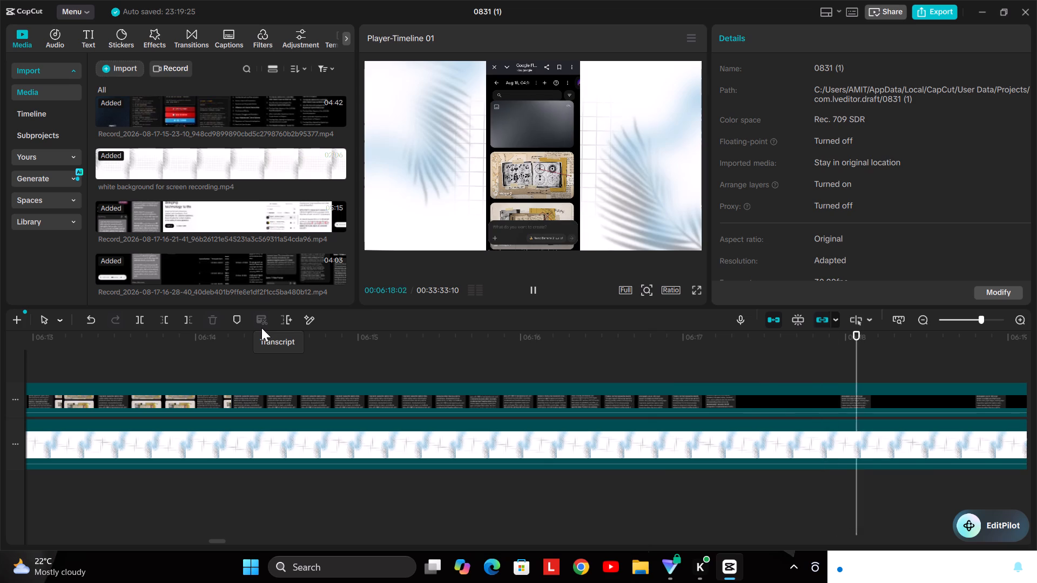
key(space)
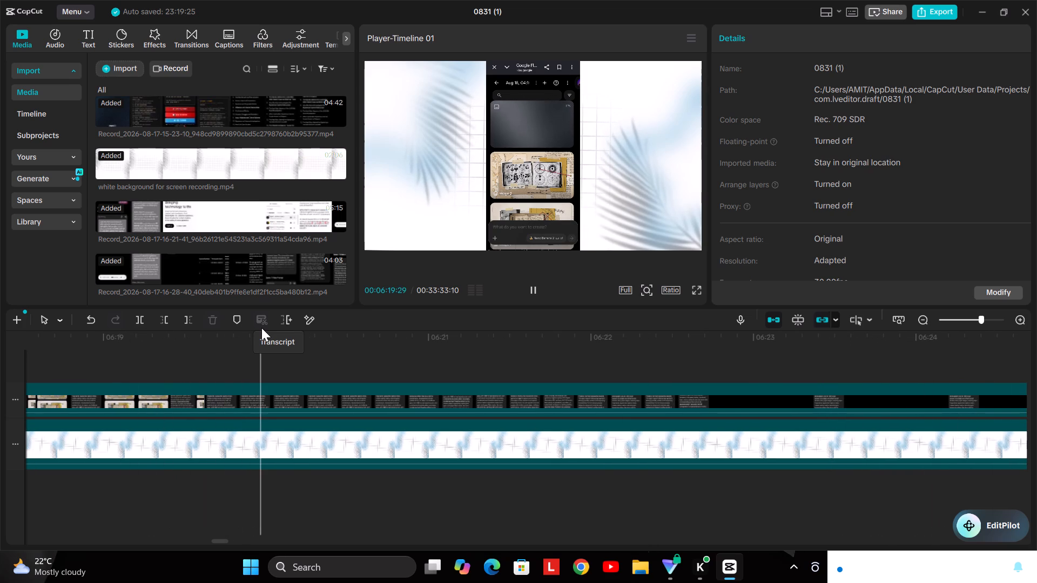
key(space)
key(space)
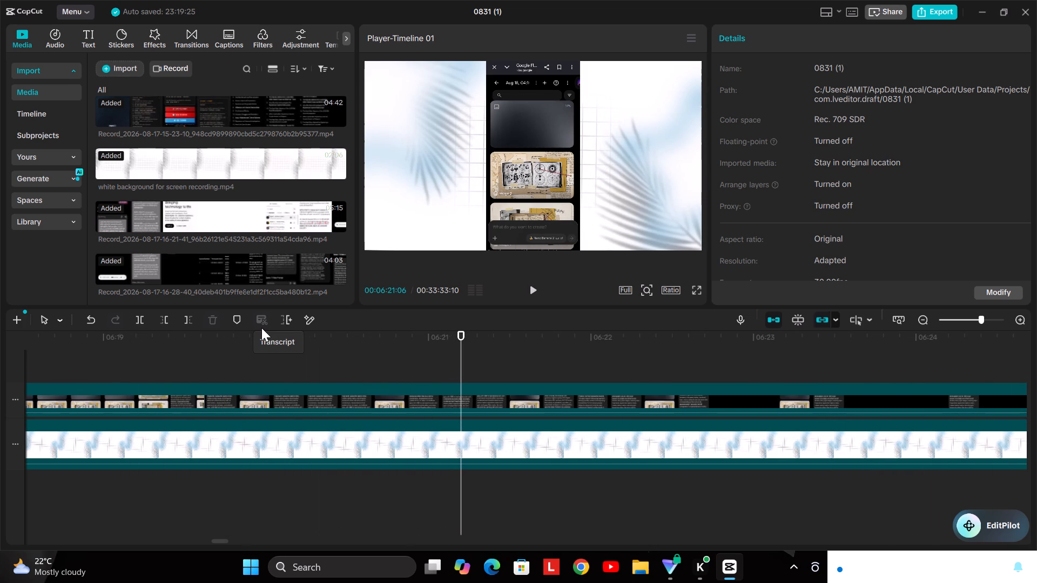
Scrub the recording from about 00:06:24:24 back to 00:05:50:10 and play briefly to recheck the earlier two-image section.
triple_click(918, 321)
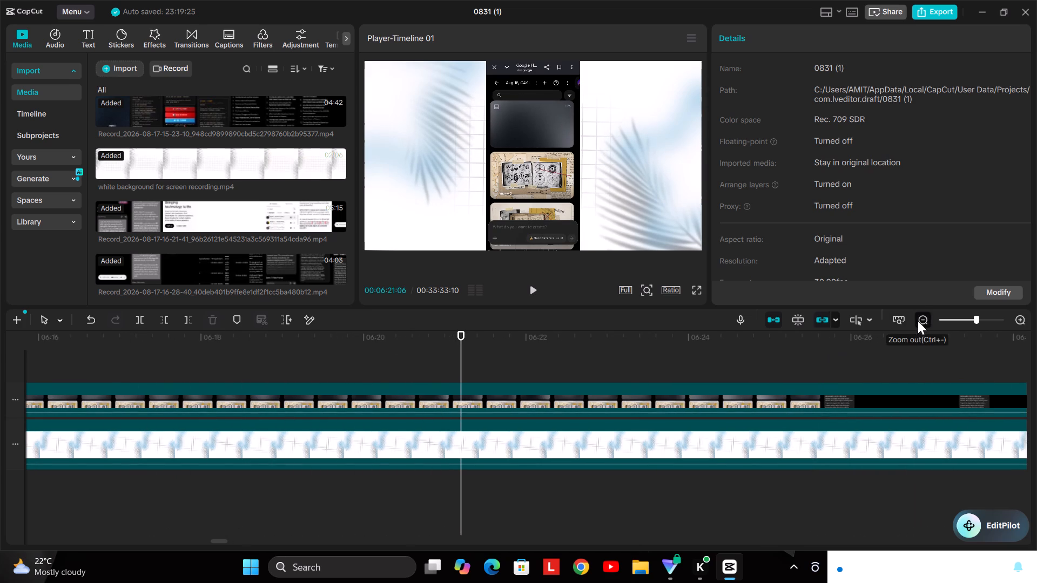
triple_click(918, 321)
click(918, 321)
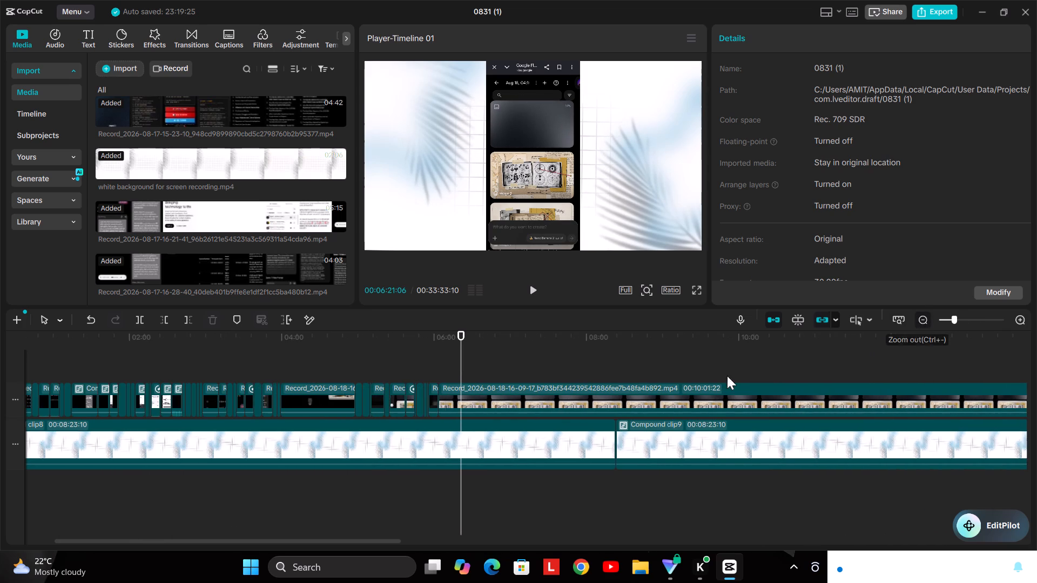
drag(463, 337, 512, 338)
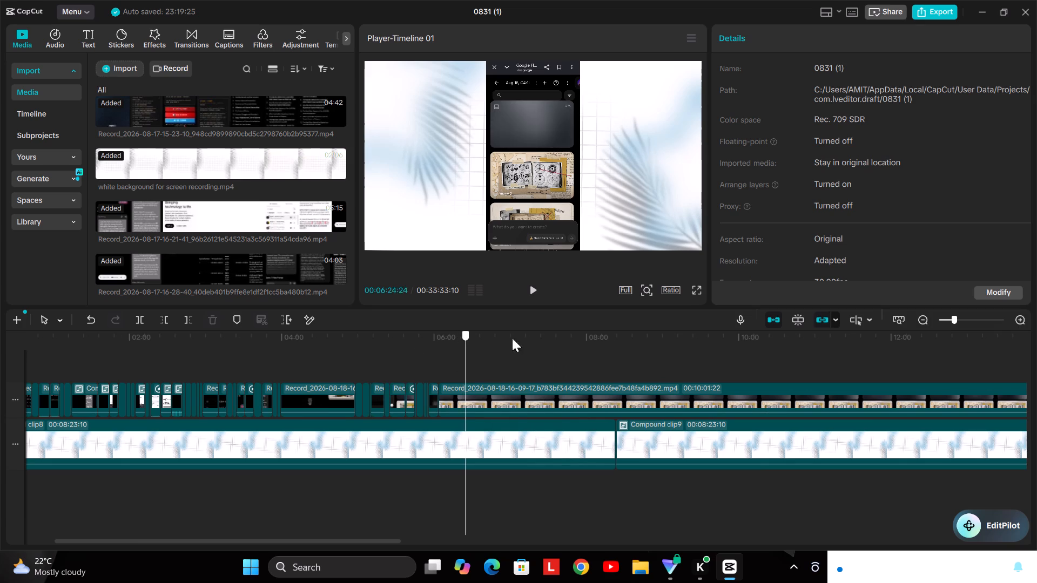
drag(512, 338, 422, 364)
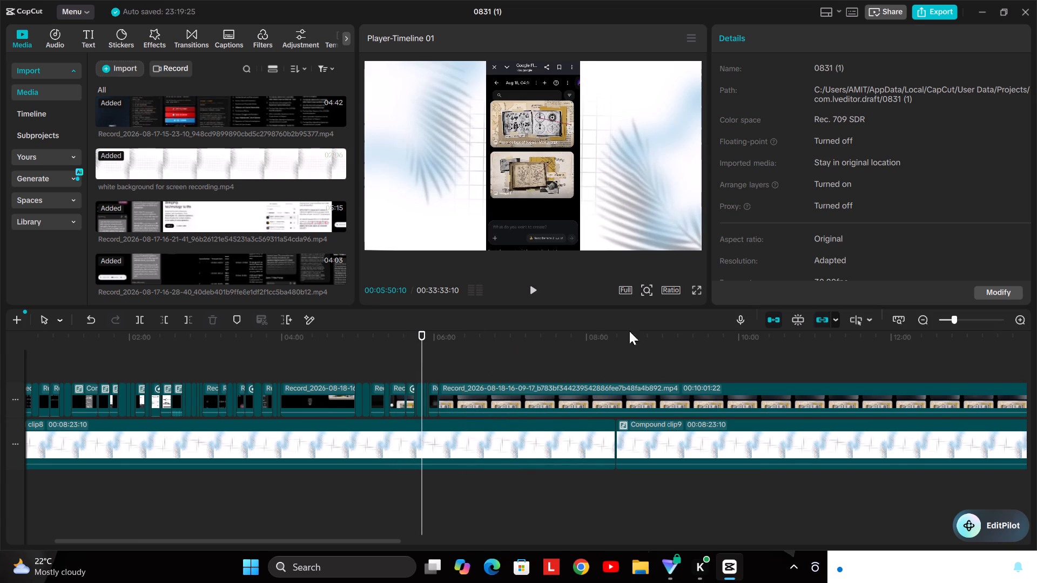
triple_click(1019, 323)
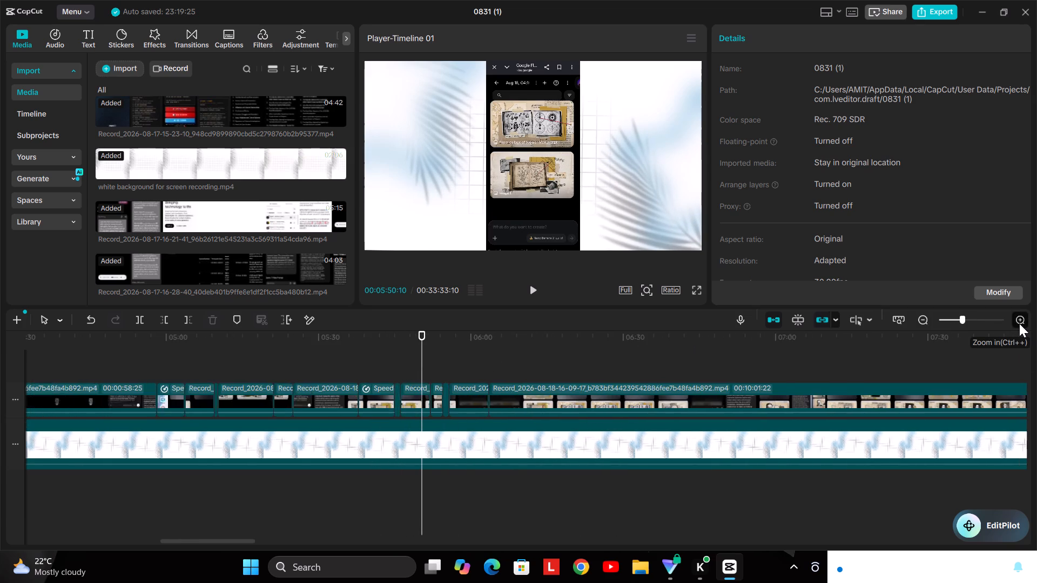
click(1019, 323)
key(space)
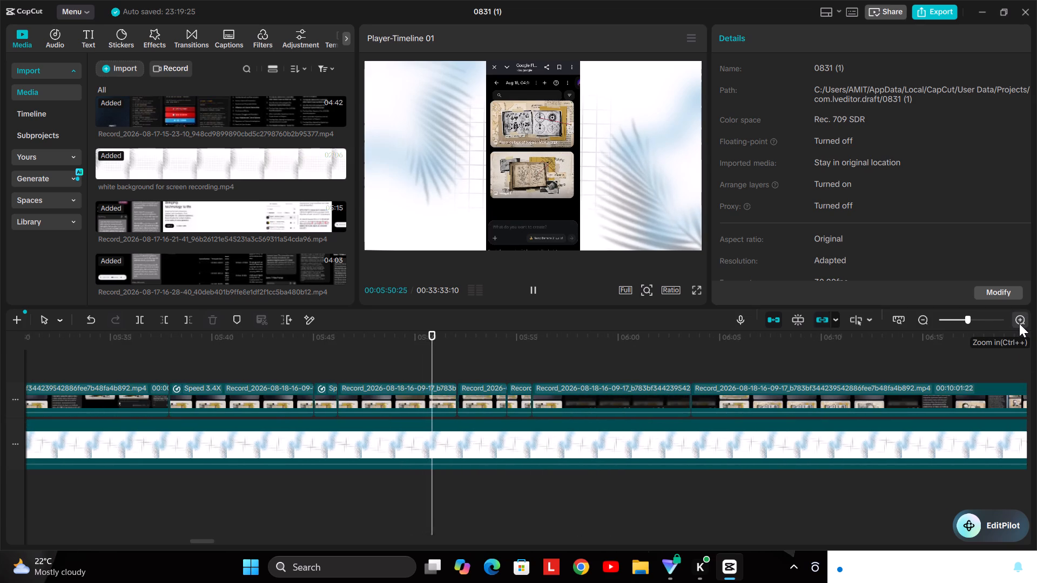
key(space)
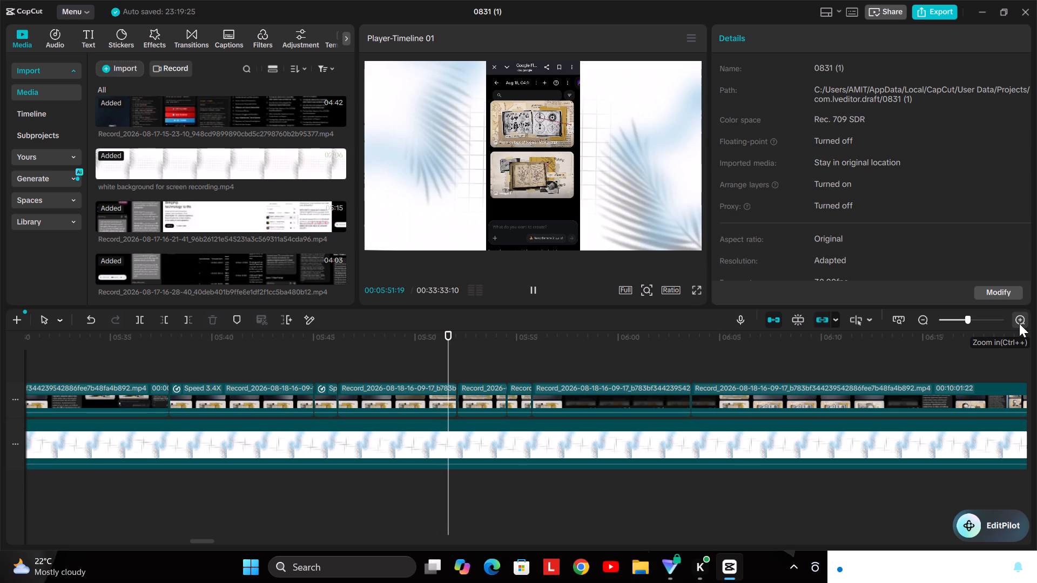
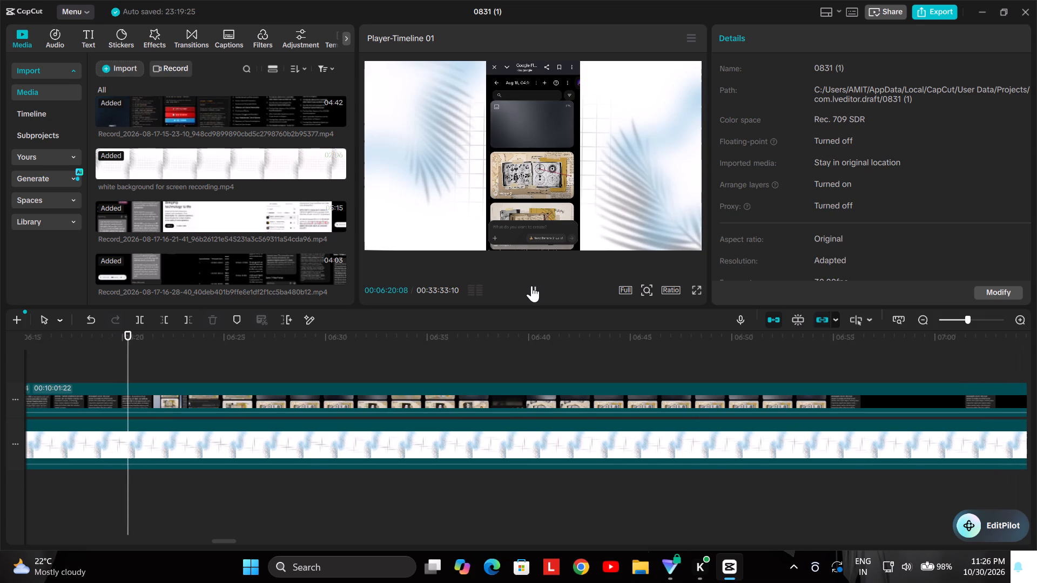
Pause playback and step the playhead back frame by frame to 00:06:19:17 to examine the start of the generation wait.
key(space)
key(Left)
key(Left)
key(Left)
key(Left)
key(Left)
key(Left)
key(Left)
key(Left)
key(Left)
key(Left)
key(Left)
key(Left)
key(Left)
key(Left)
key(Left)
key(Left)
key(Left)
key(Left)
key(Left)
key(Left)
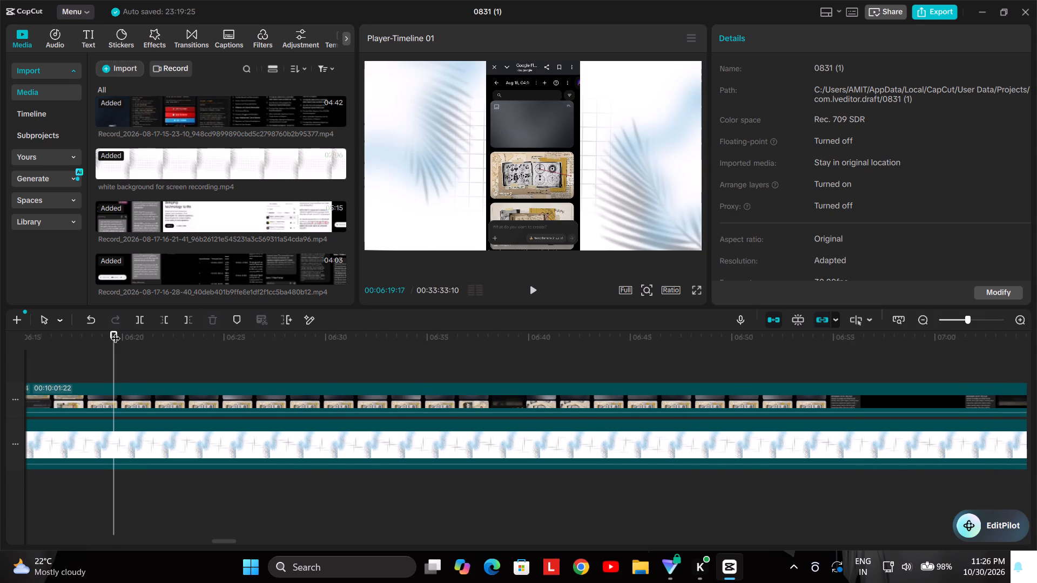
Scrub the recording between about 00:06:02:15 and 00:06:34:20 to examine the prompt copying, app switch and image generation wait.
drag(116, 331, 382, 357)
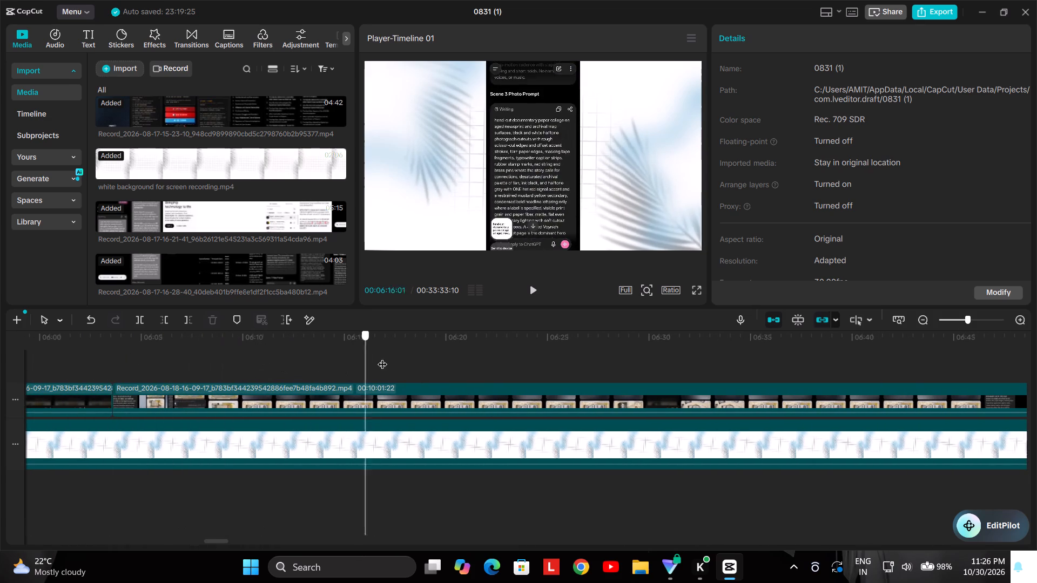
drag(382, 357, 87, 332)
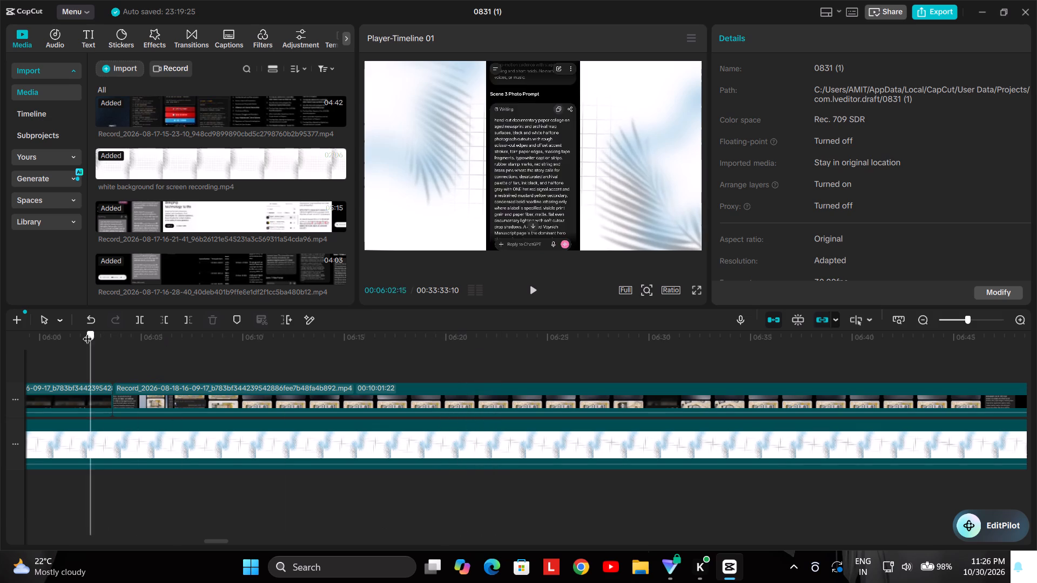
drag(87, 332, 414, 371)
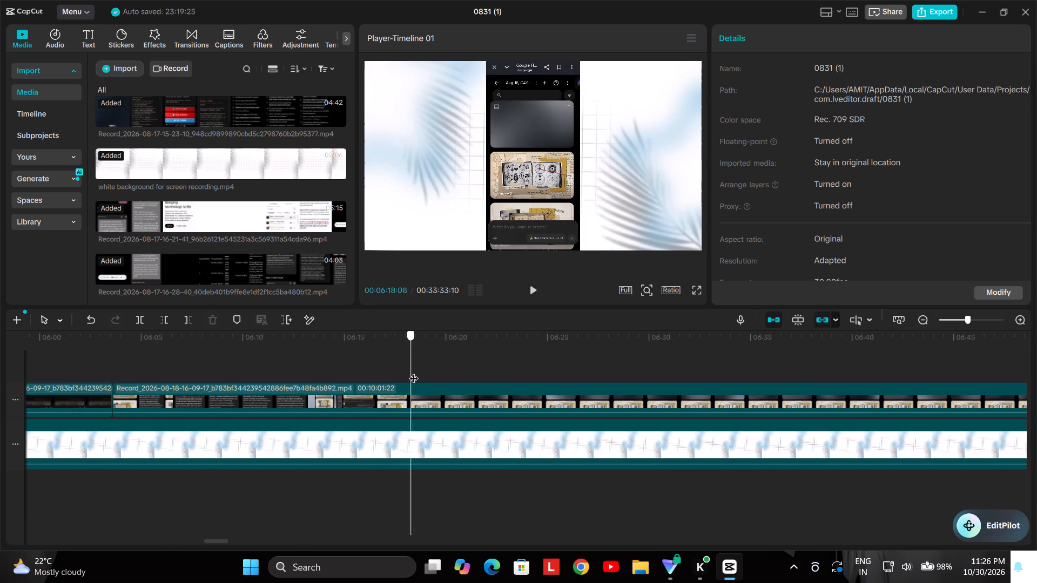
drag(414, 371, 644, 375)
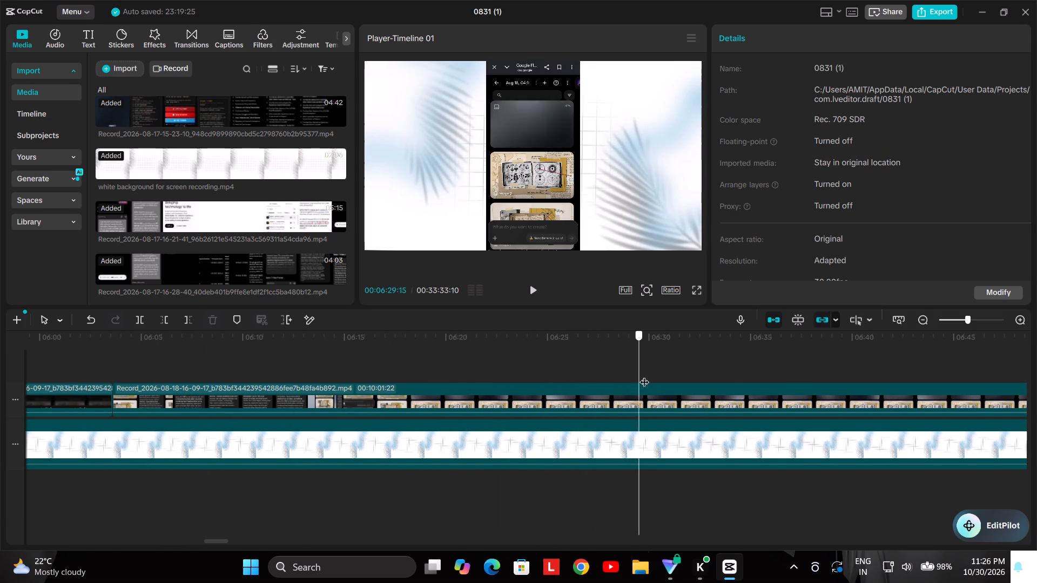
drag(644, 375, 746, 388)
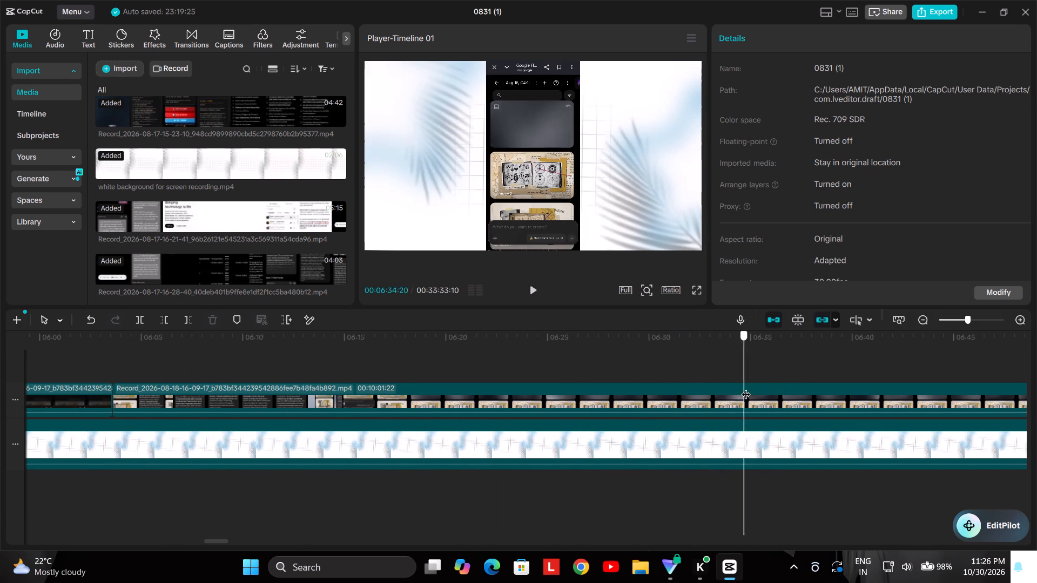
drag(746, 388, 395, 340)
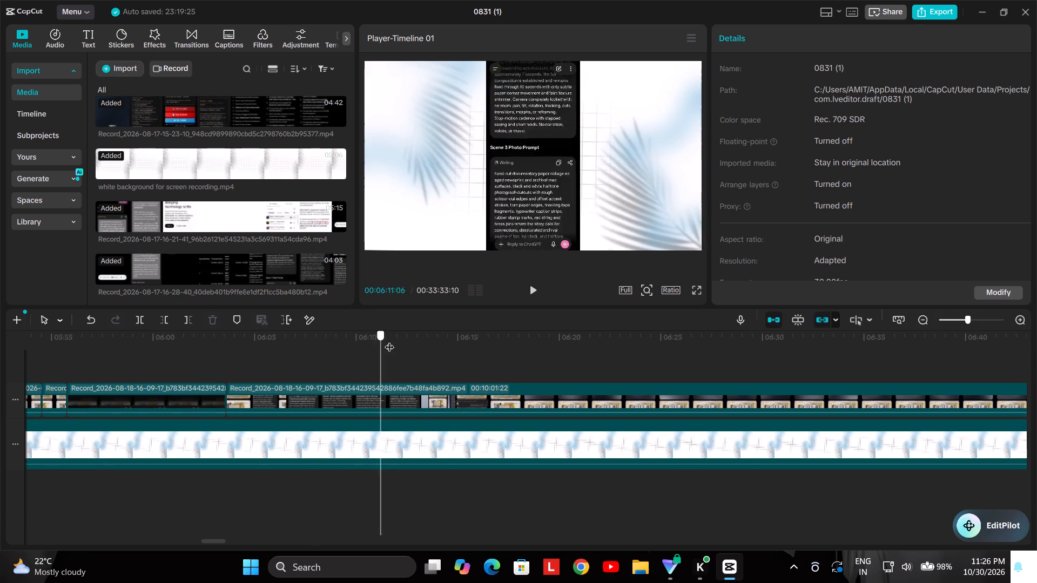
drag(395, 340, 480, 335)
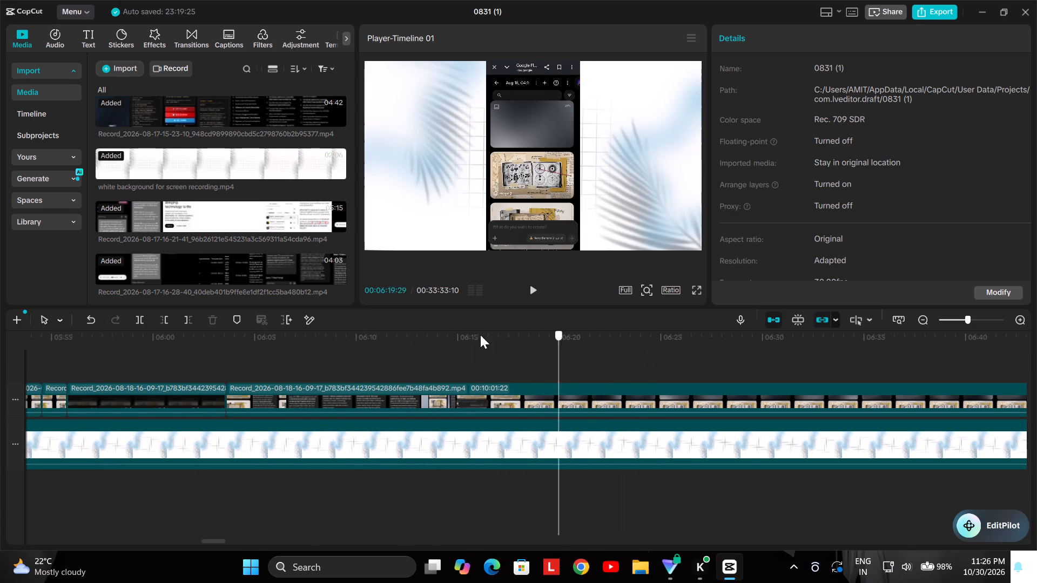
drag(480, 335, 420, 333)
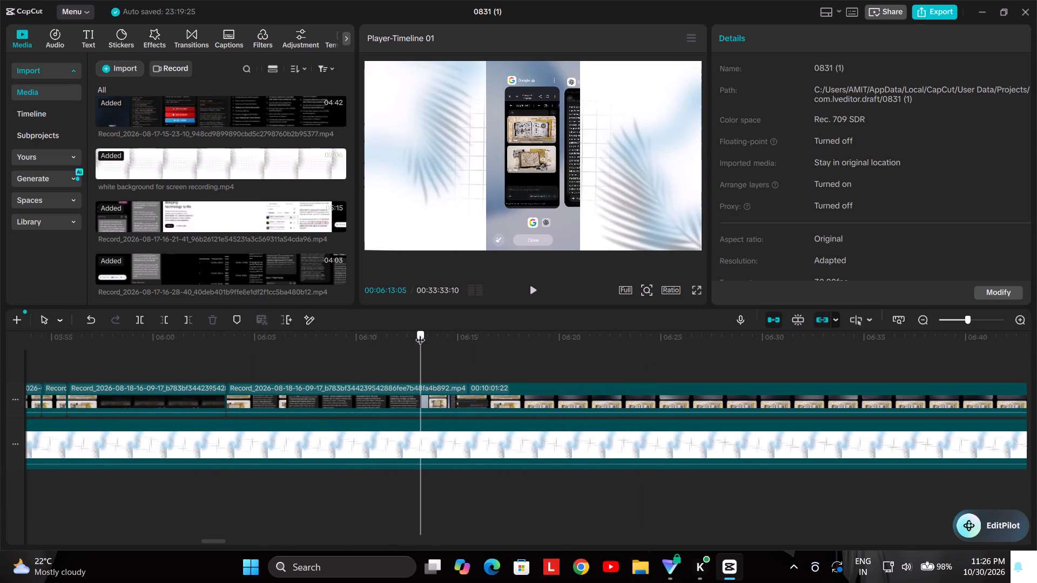
drag(420, 333, 637, 354)
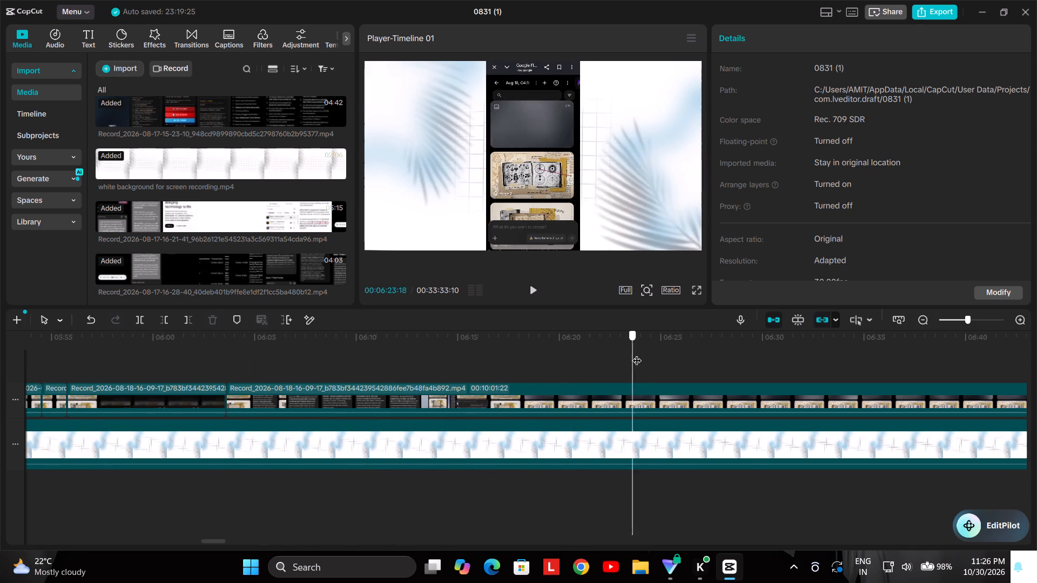
Split the long screen recording clip at 00:06:20:08, during the image generation wait, leaving the background clip uncut.
drag(637, 354, 565, 347)
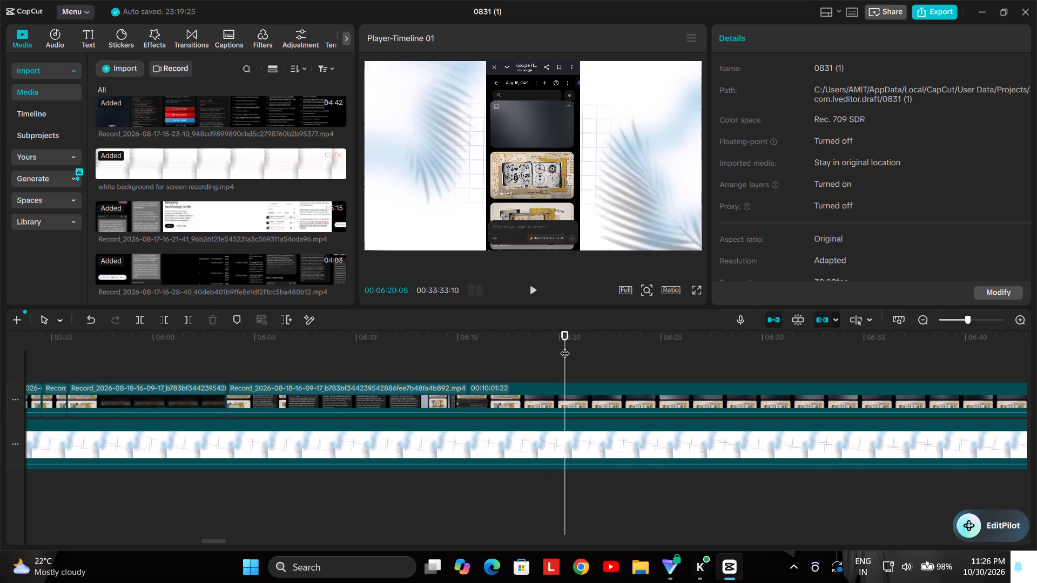
key(ctrl+b)
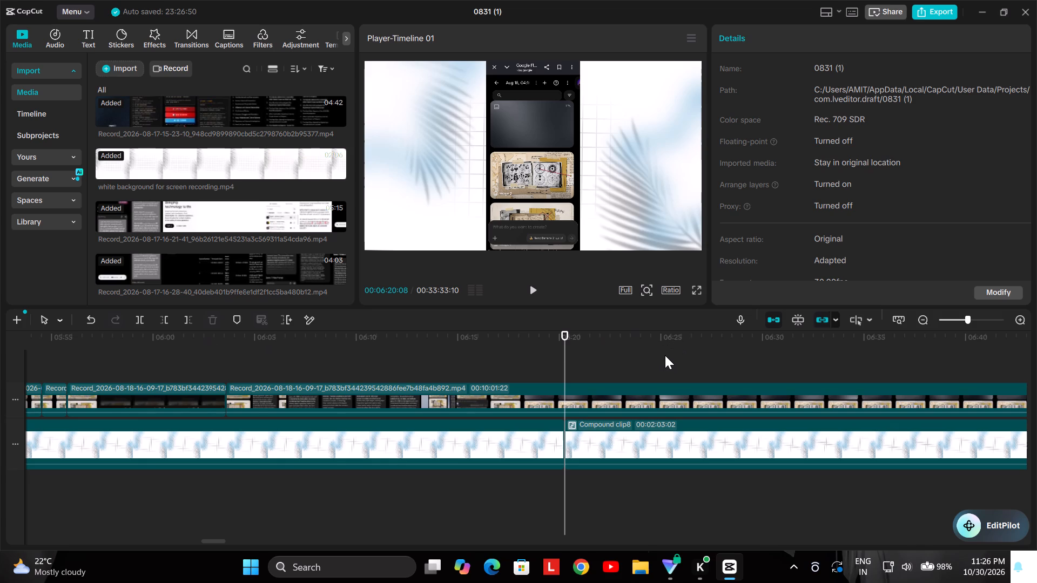
key(ctrl+z)
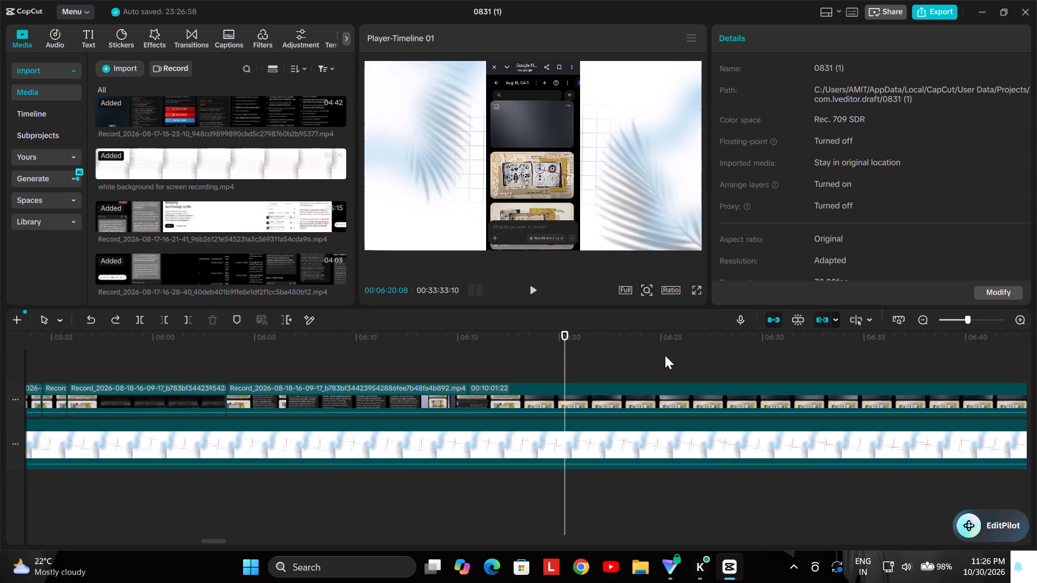
click(631, 388)
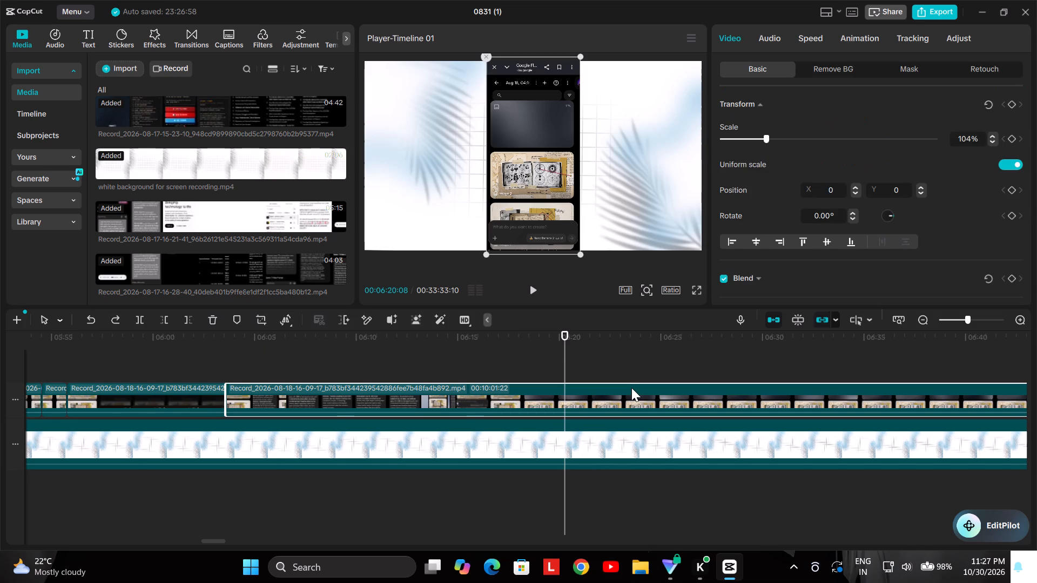
key(ctrl+b)
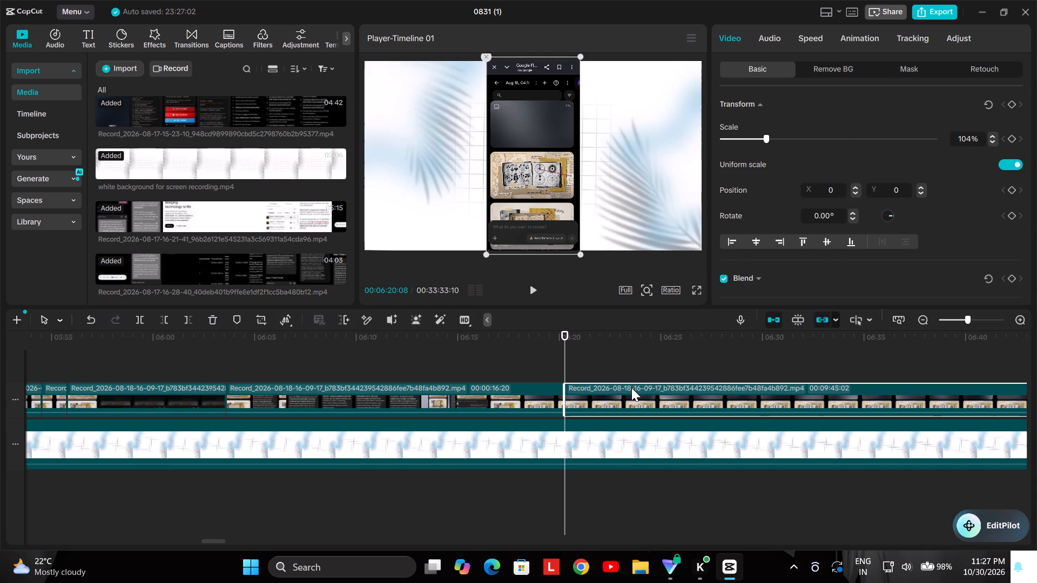
Play the recording from the new split to about 00:06:22:22 to check the generation wait.
key(space)
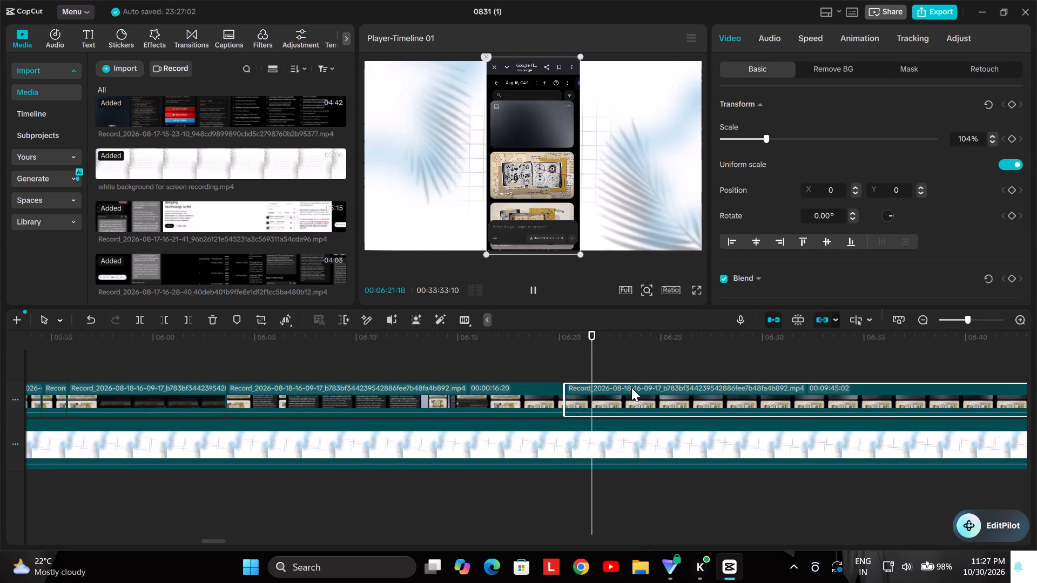
key(space)
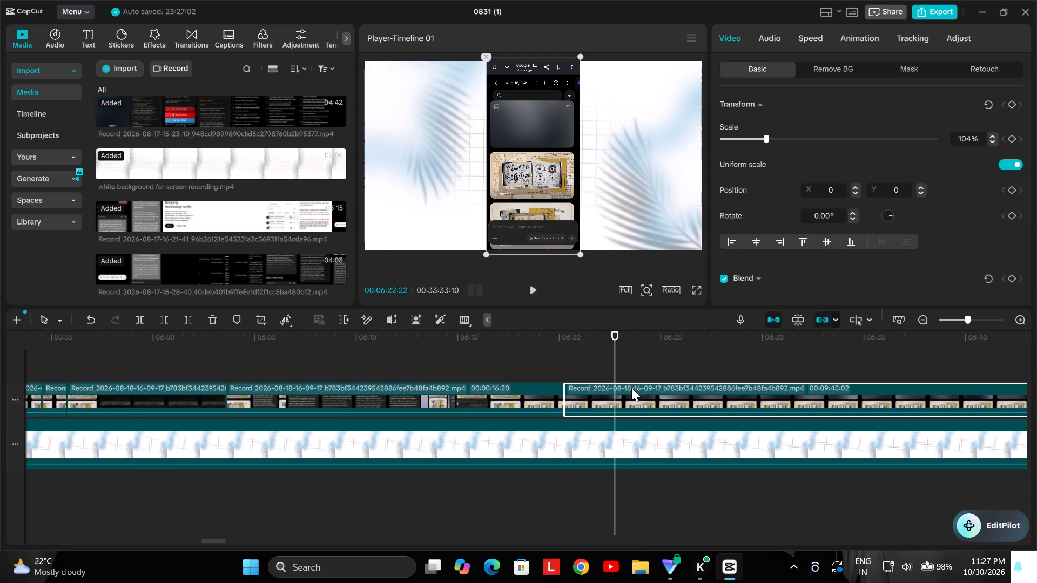